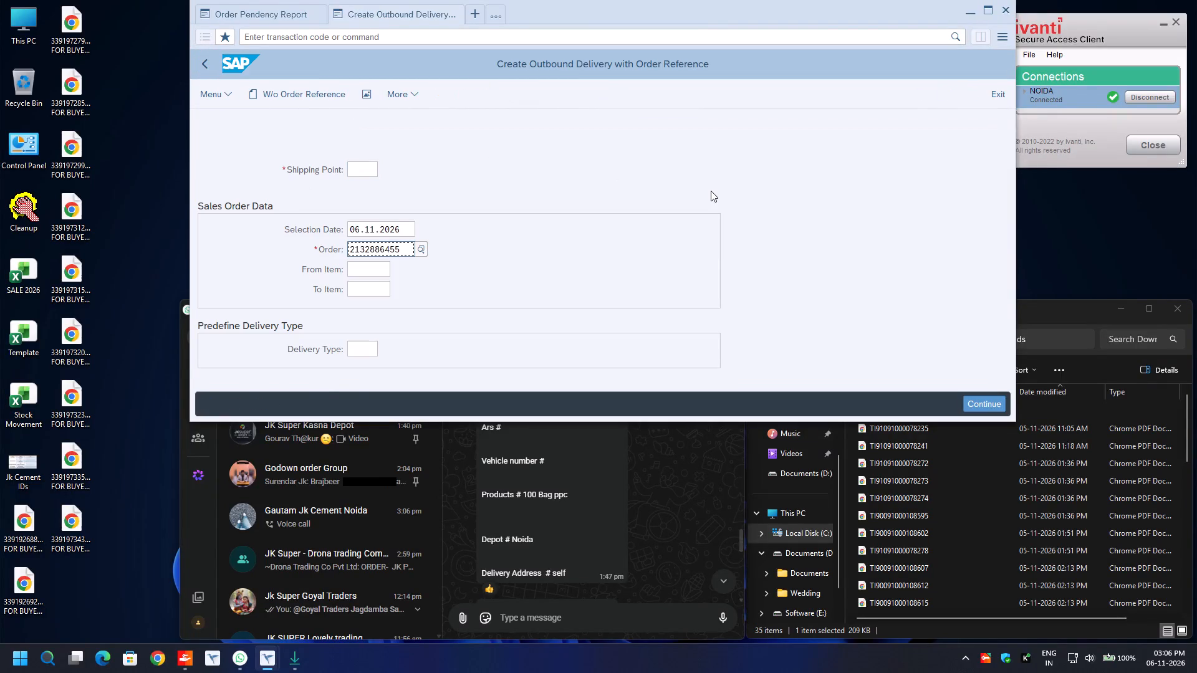
key(Up)
key(Up)
text(1492)
key(Return)
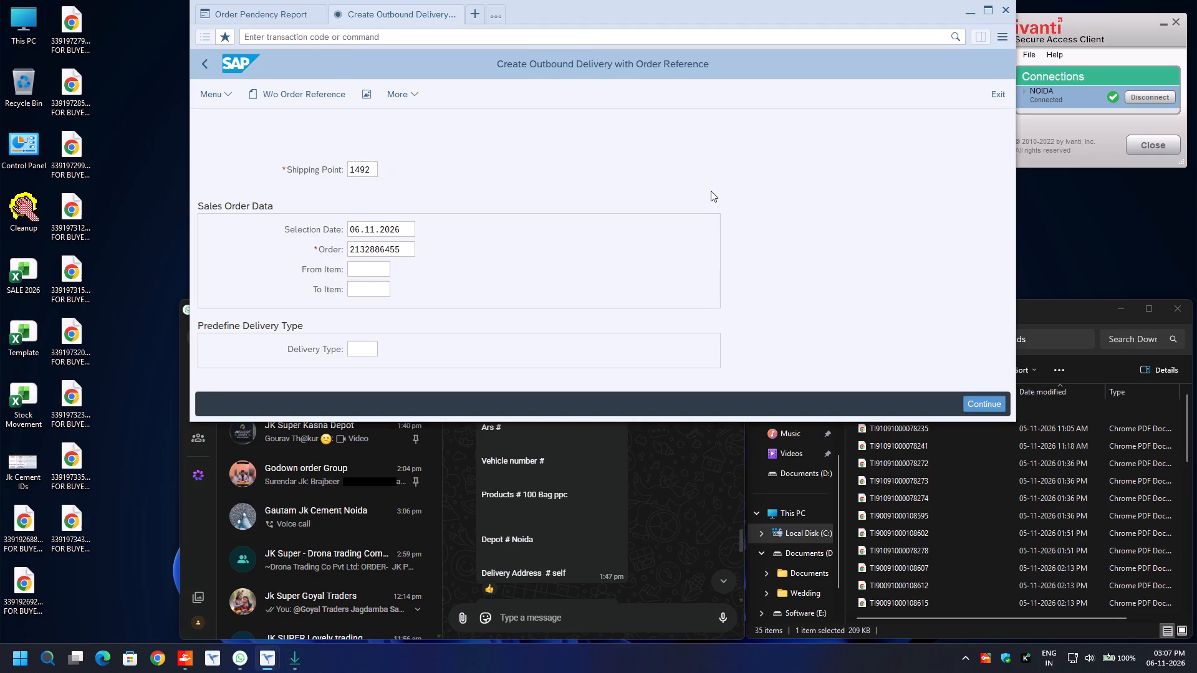
In the delivery's picking data, set item 10's picked quantity to 5 and enter a batch starting with 1033.
click(299, 193)
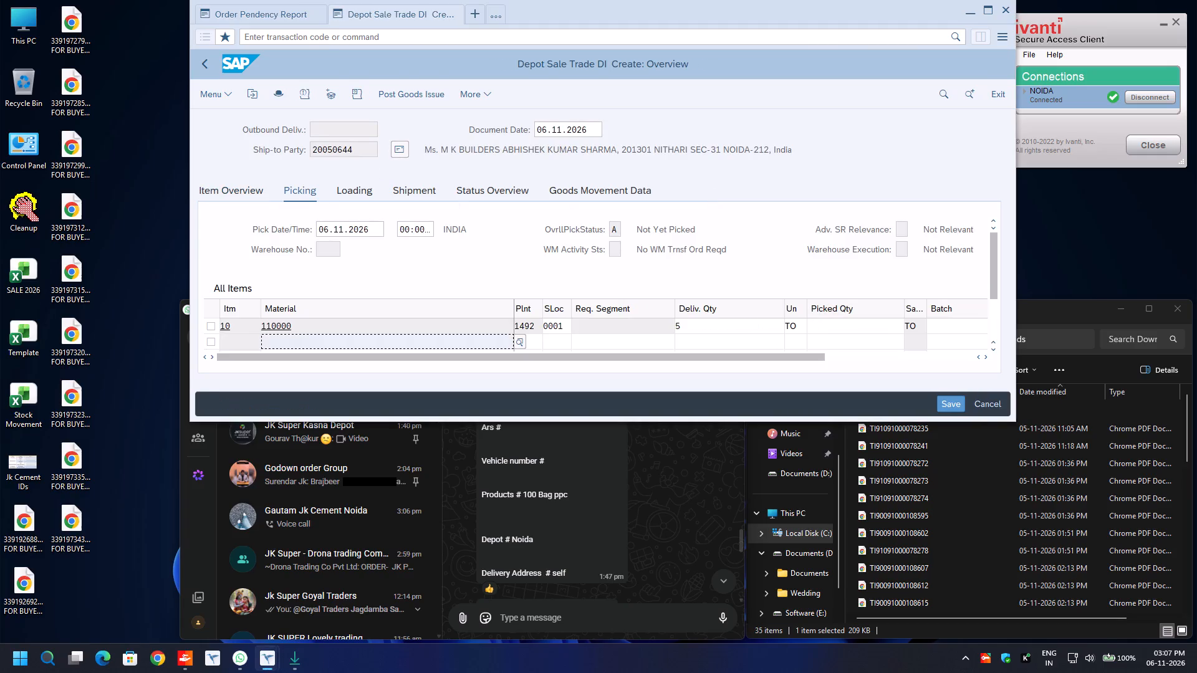
click(838, 325)
key(5)
key(Tab)
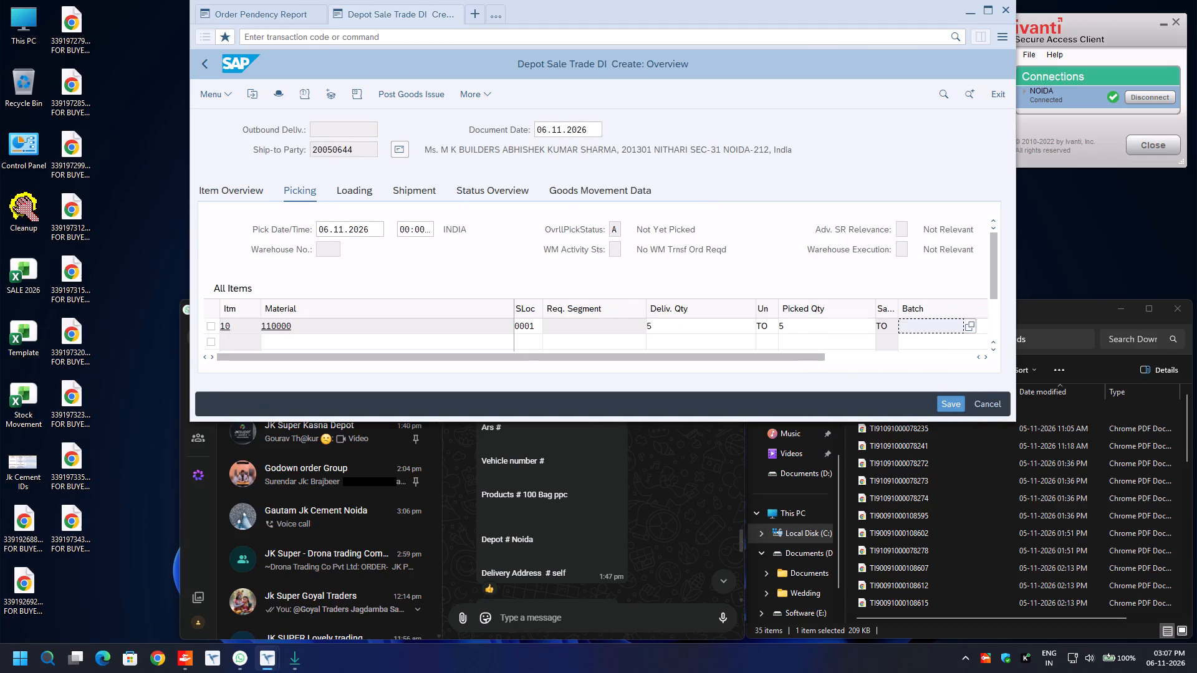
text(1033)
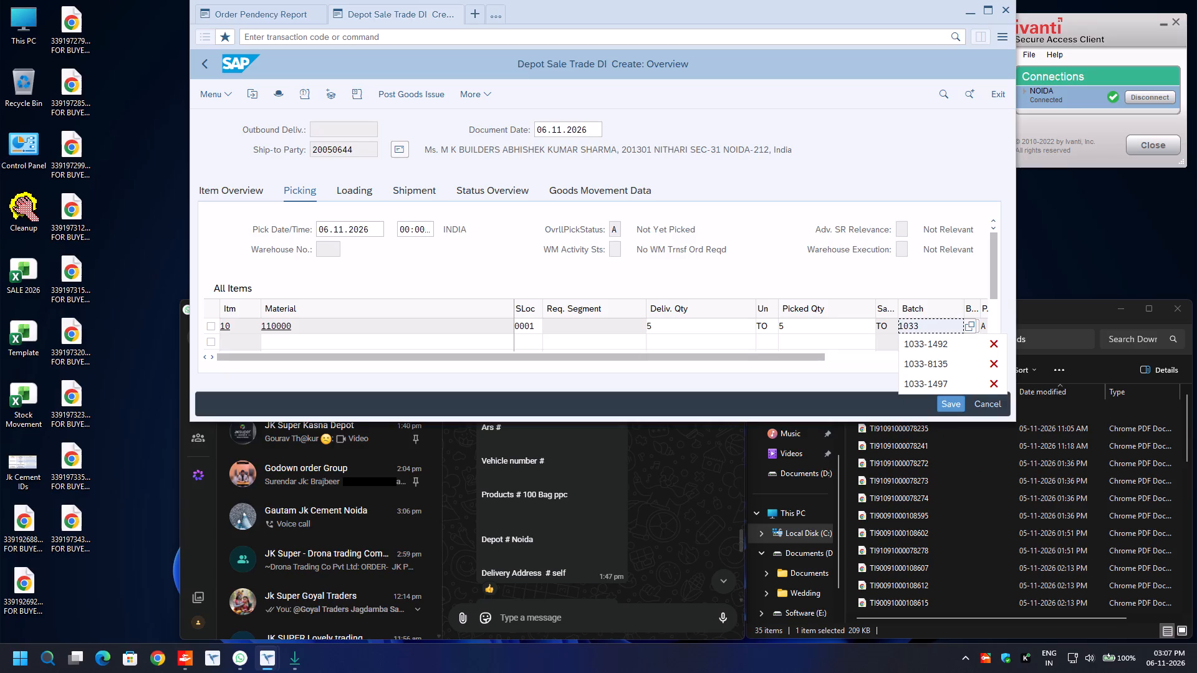
Complete item 10's batch as 1033-1492 from the previously used entries.
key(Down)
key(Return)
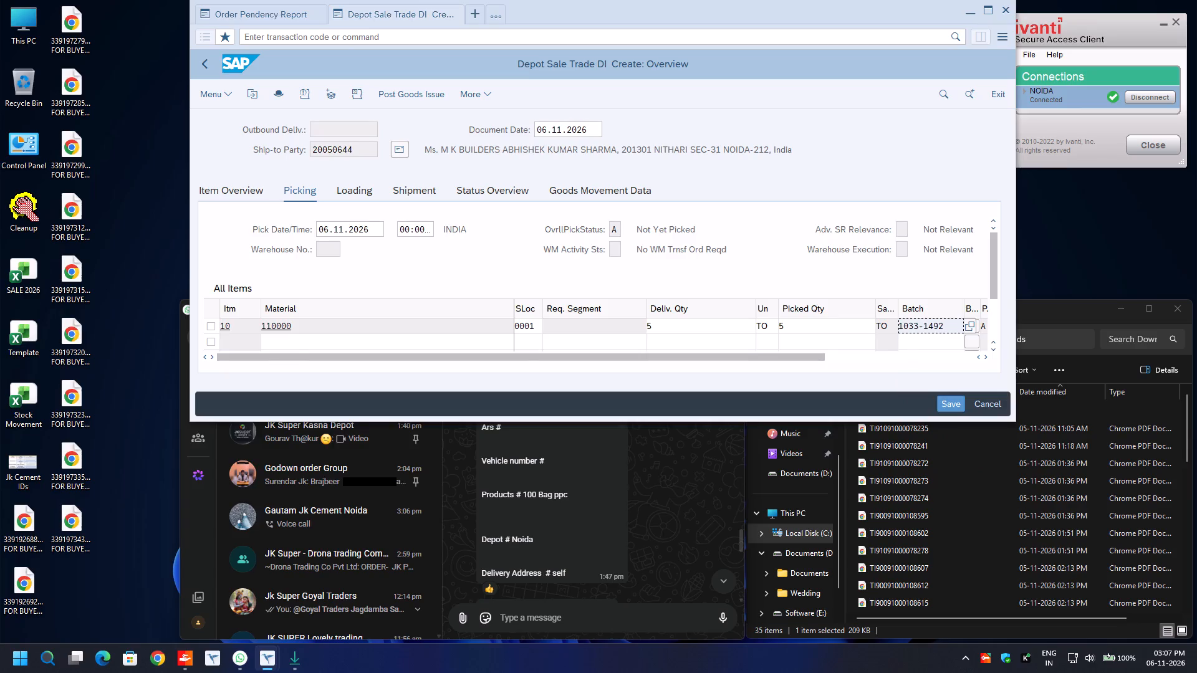
In the delivery header's additional data, set the transport mode to ROAD and fill Road Transporter1's factory code from the earlier entries.
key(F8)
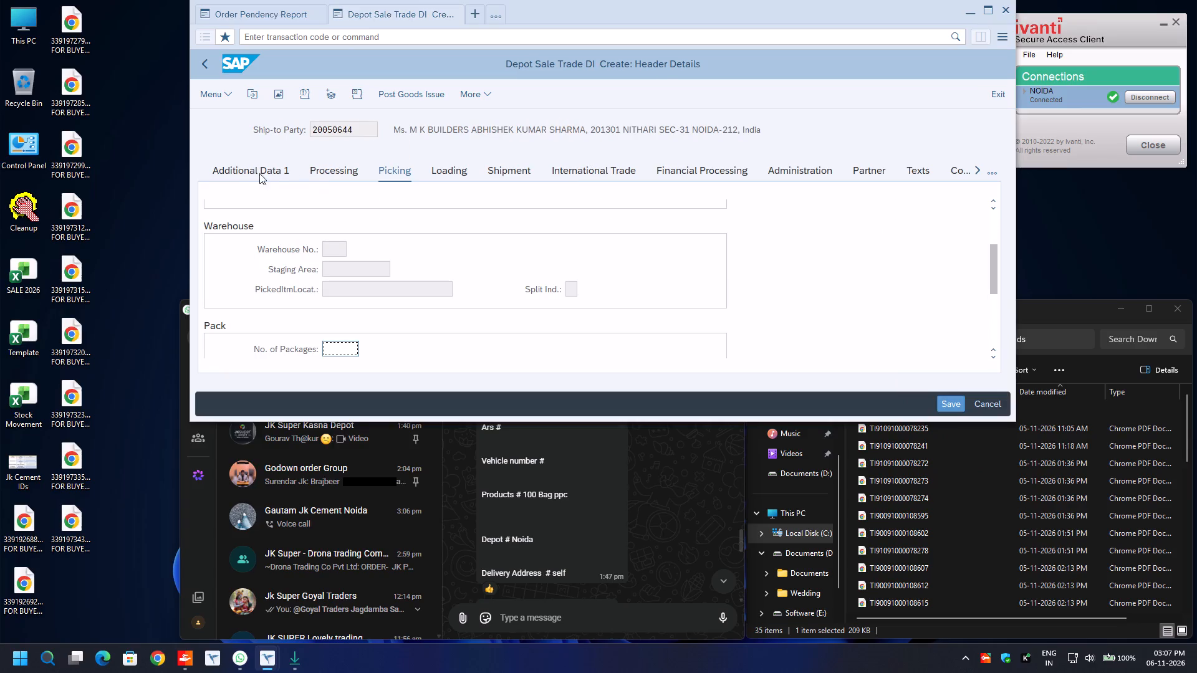
click(253, 175)
click(433, 226)
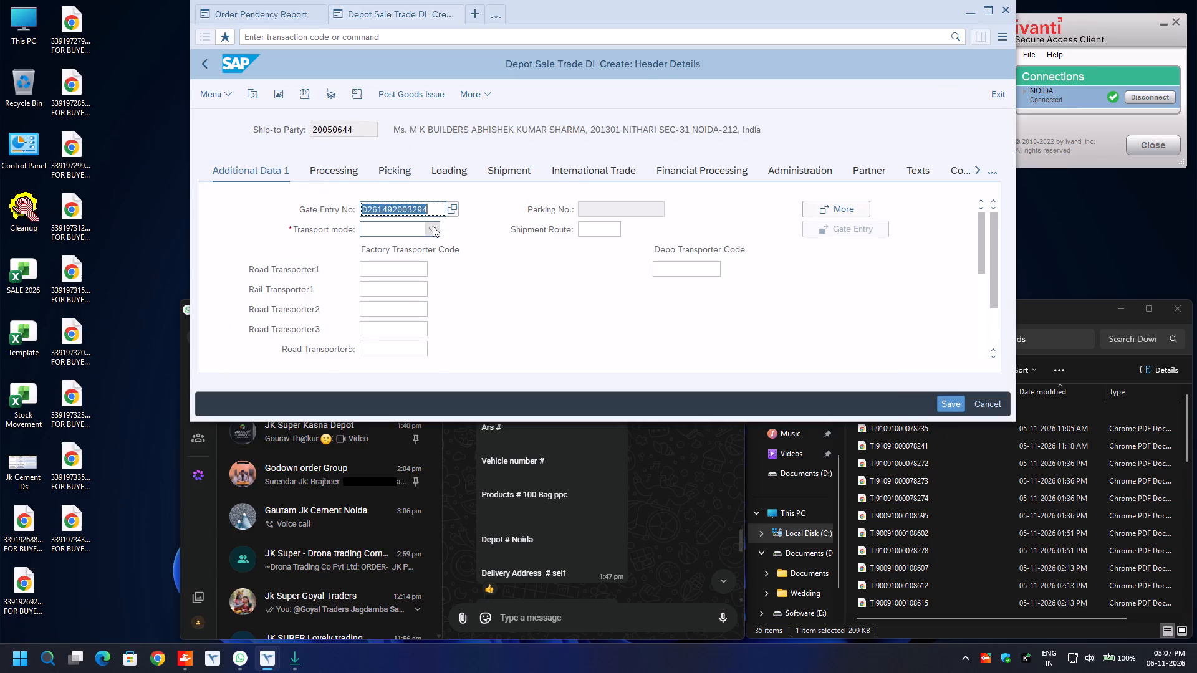
click(408, 284)
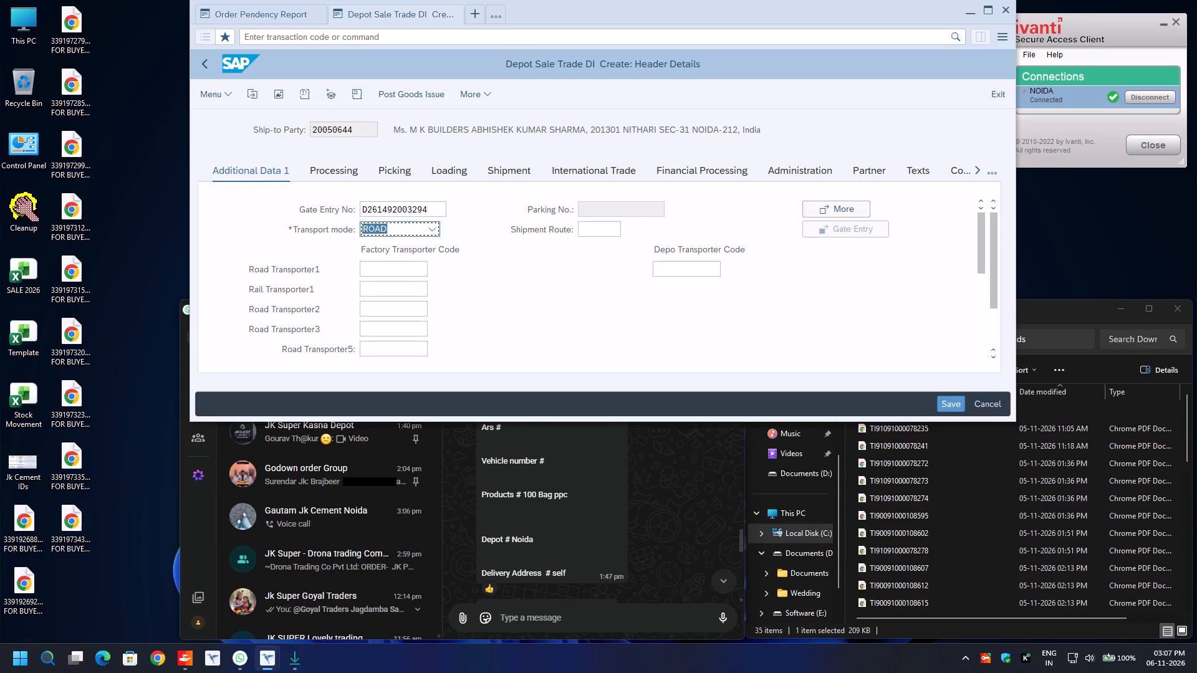
click(399, 268)
key(BackSpace)
key(Down)
key(Return)
key(Return)
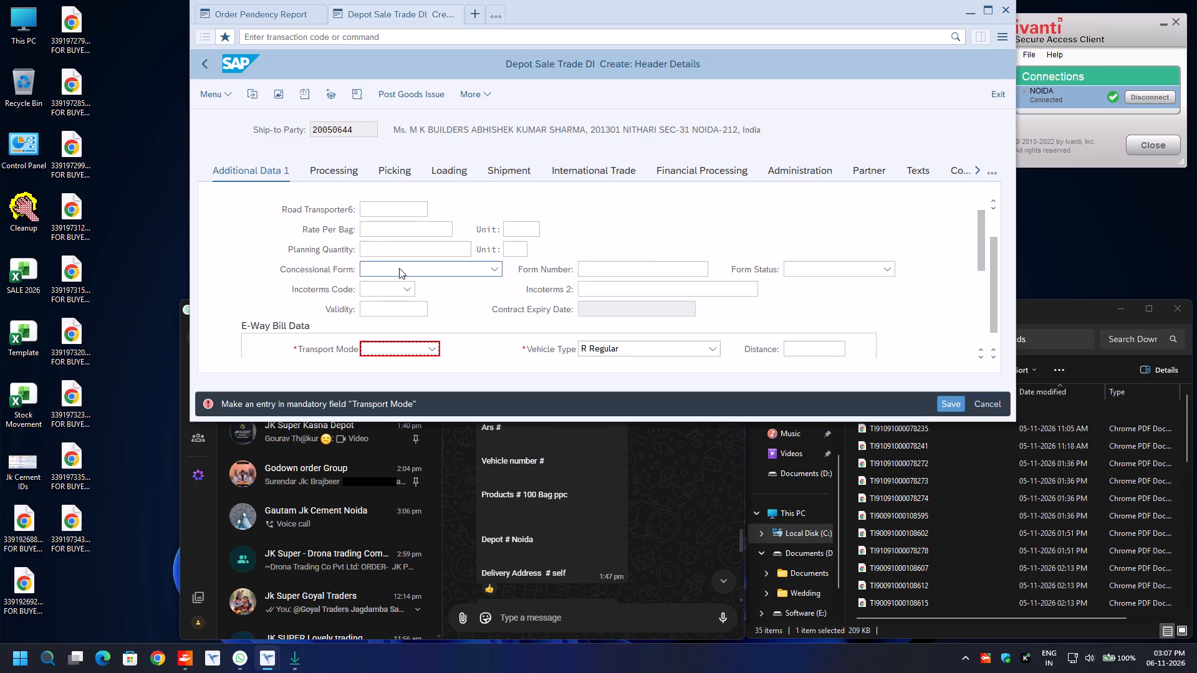
In the E-Way Bill data, set the transport mode to Road and the distance to 30.
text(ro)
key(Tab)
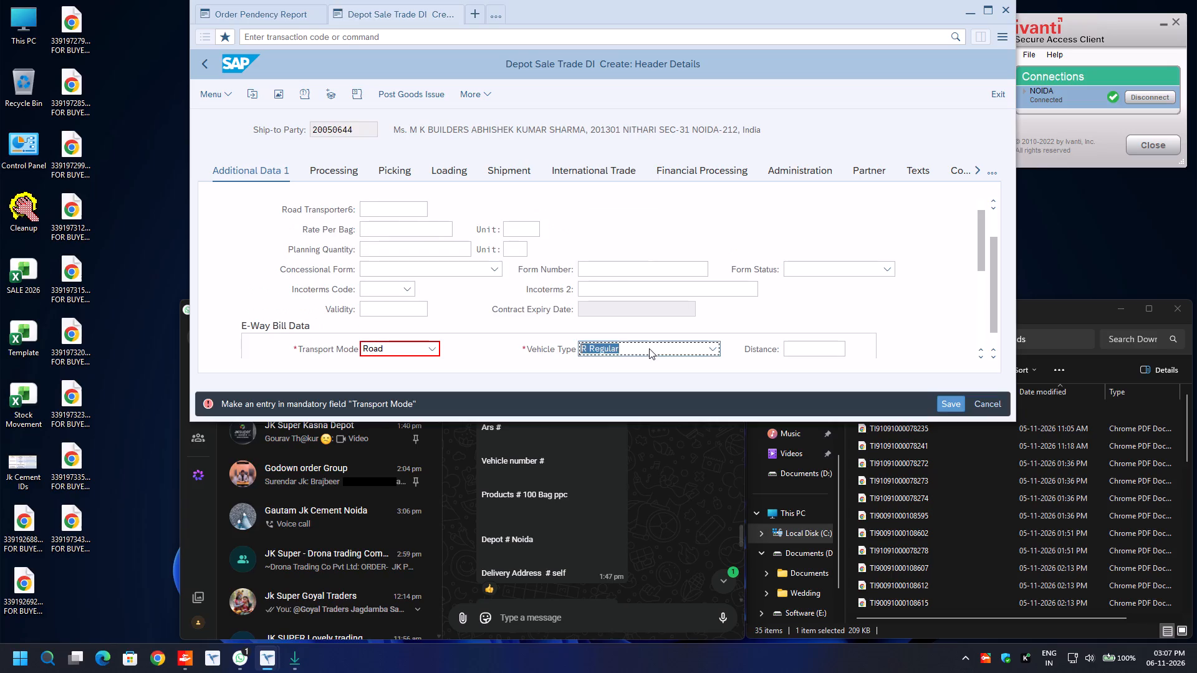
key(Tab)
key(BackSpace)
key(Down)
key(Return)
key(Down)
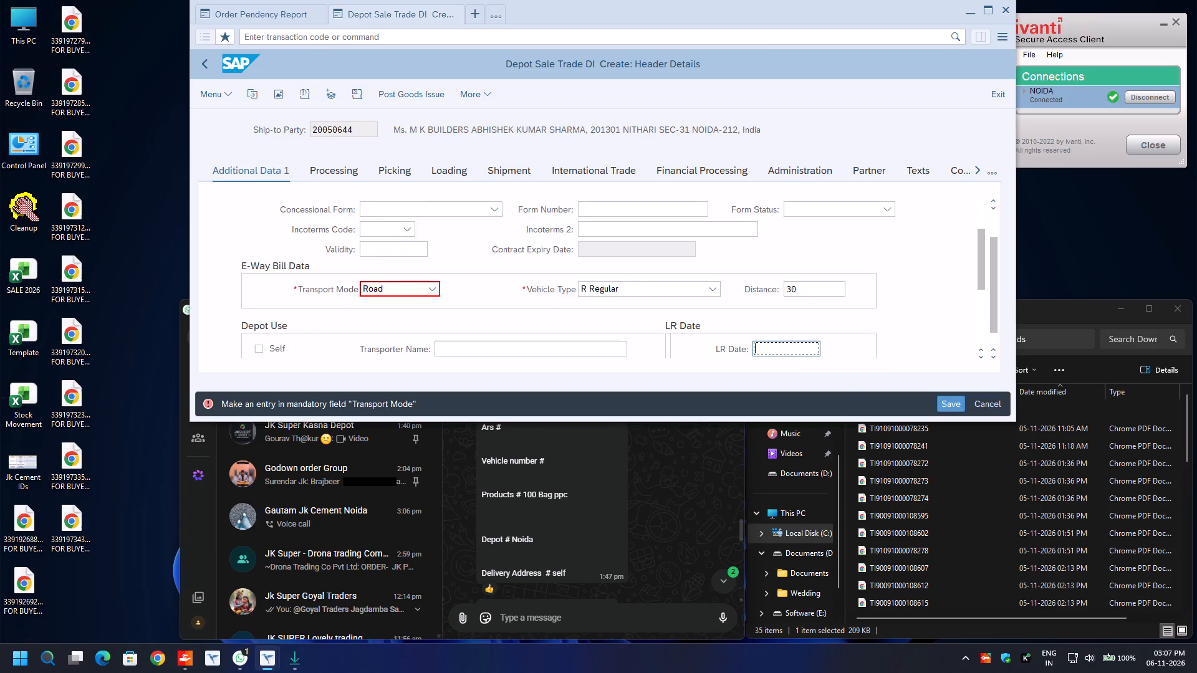
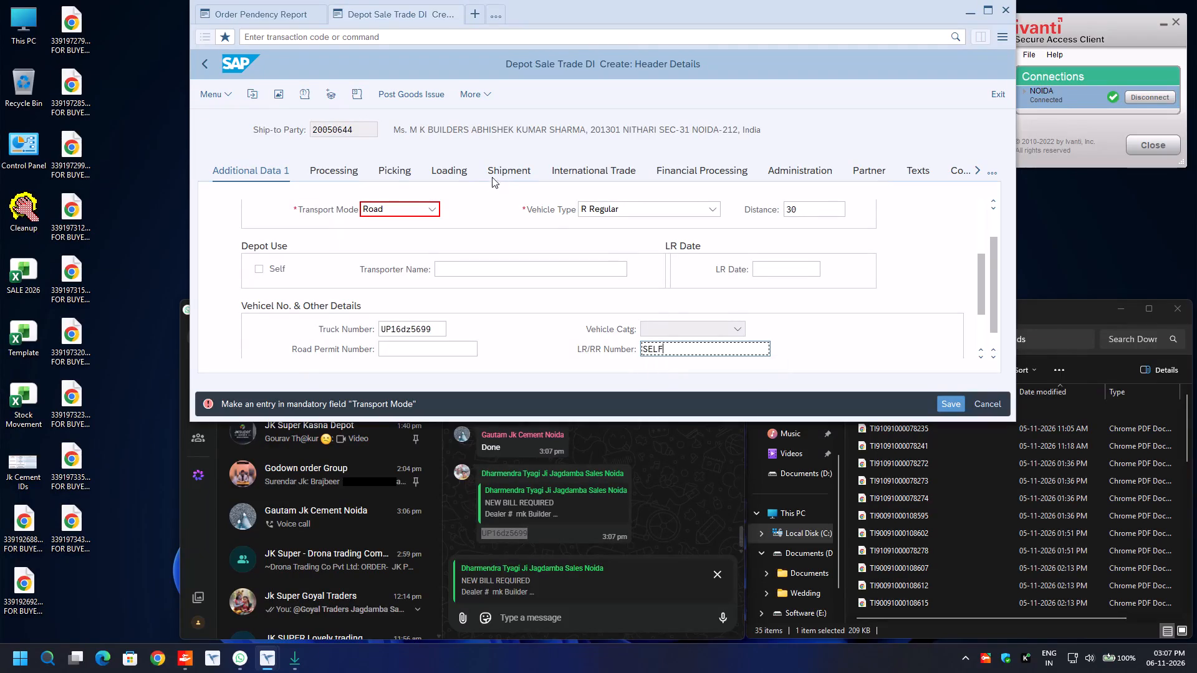
Open the shipment details in the delivery header.
click(507, 172)
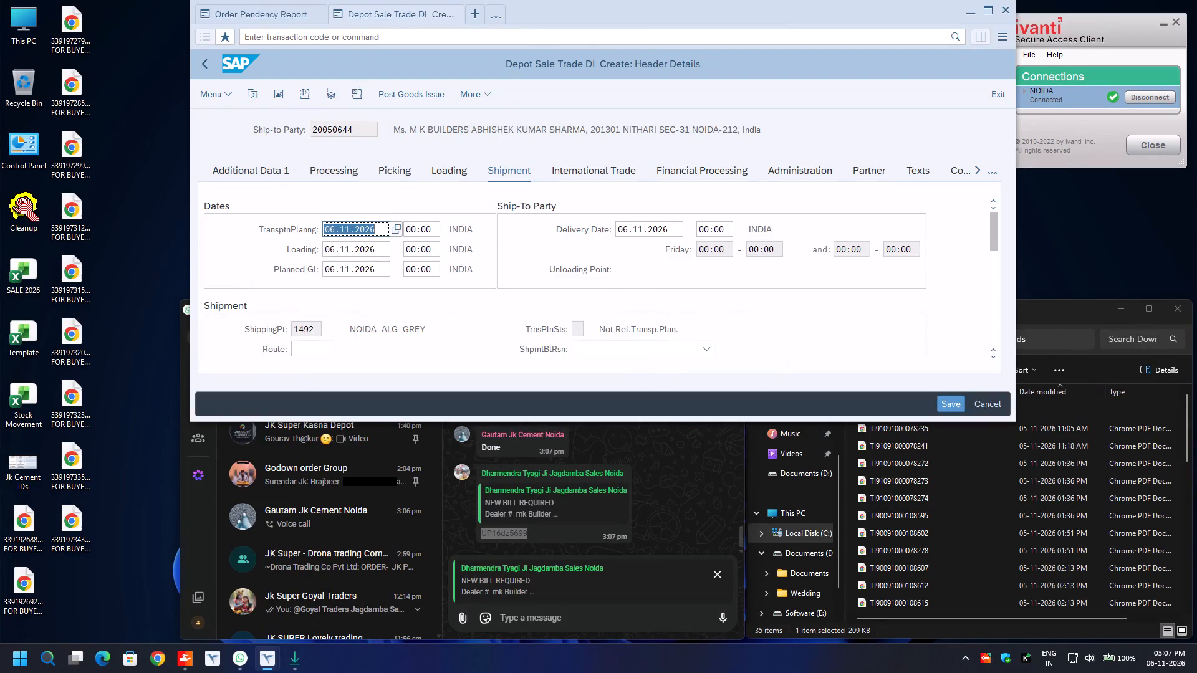
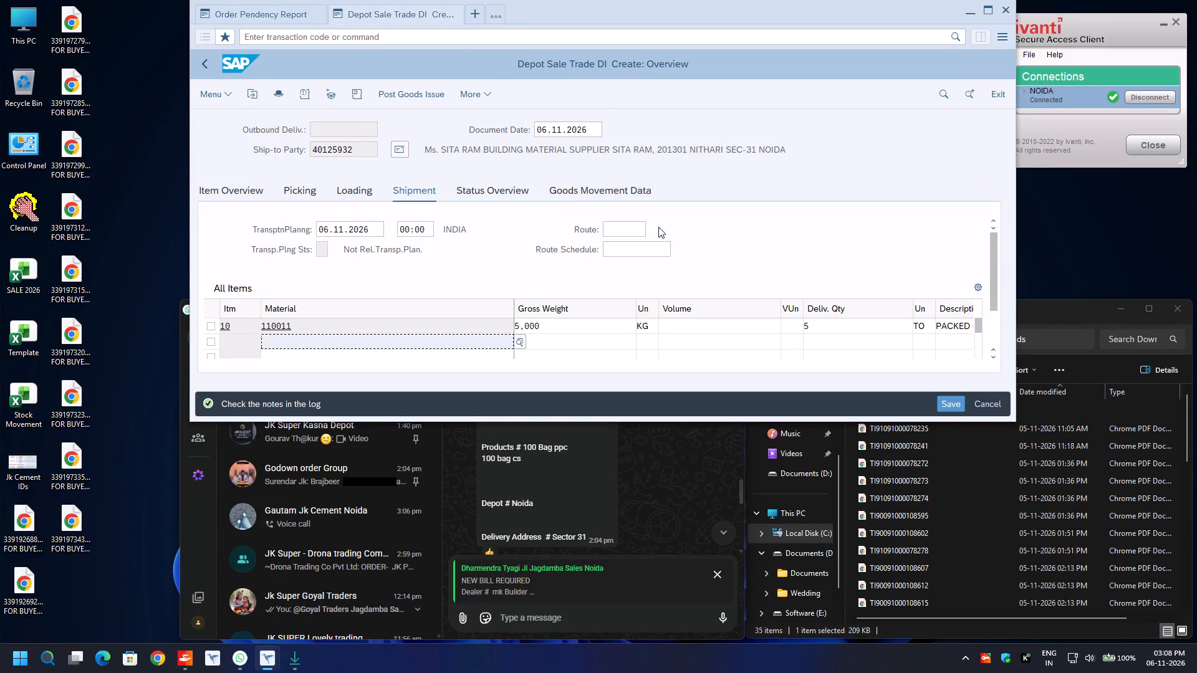
Set the Route field in the delivery's shipment data to ROUTE.
click(633, 227)
key(BackSpace)
key(Down)
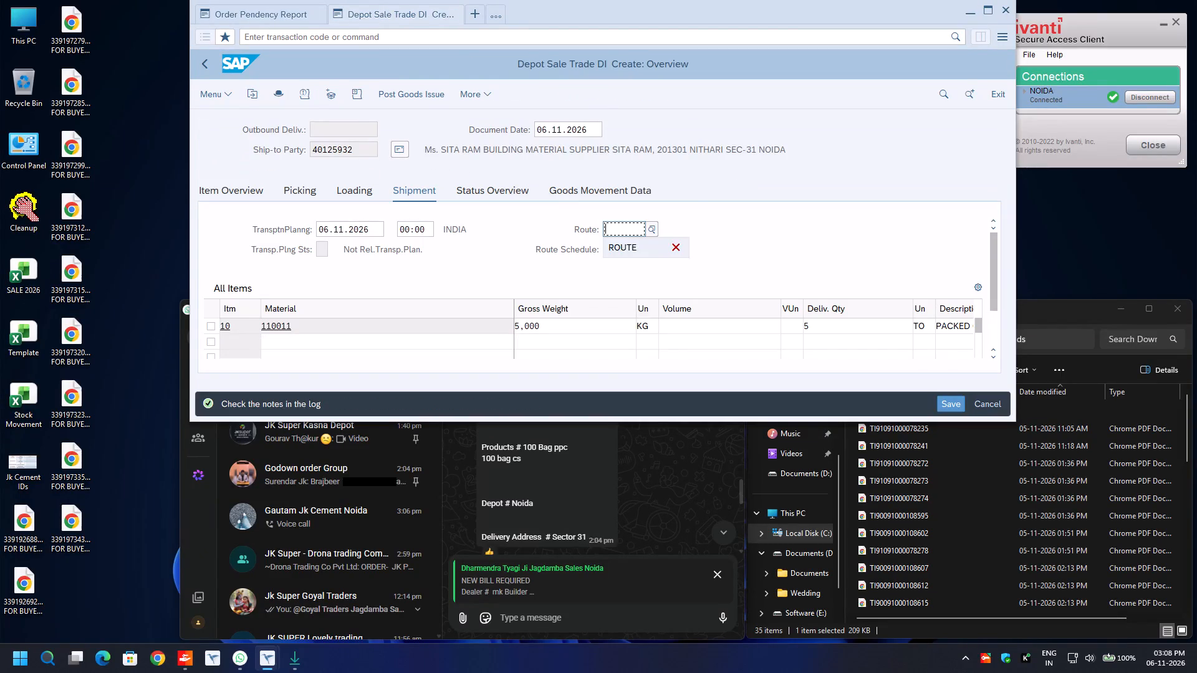
key(Return)
In the picking data, set item 10's picked quantity to 5 and its batch to 1033-1492.
click(302, 189)
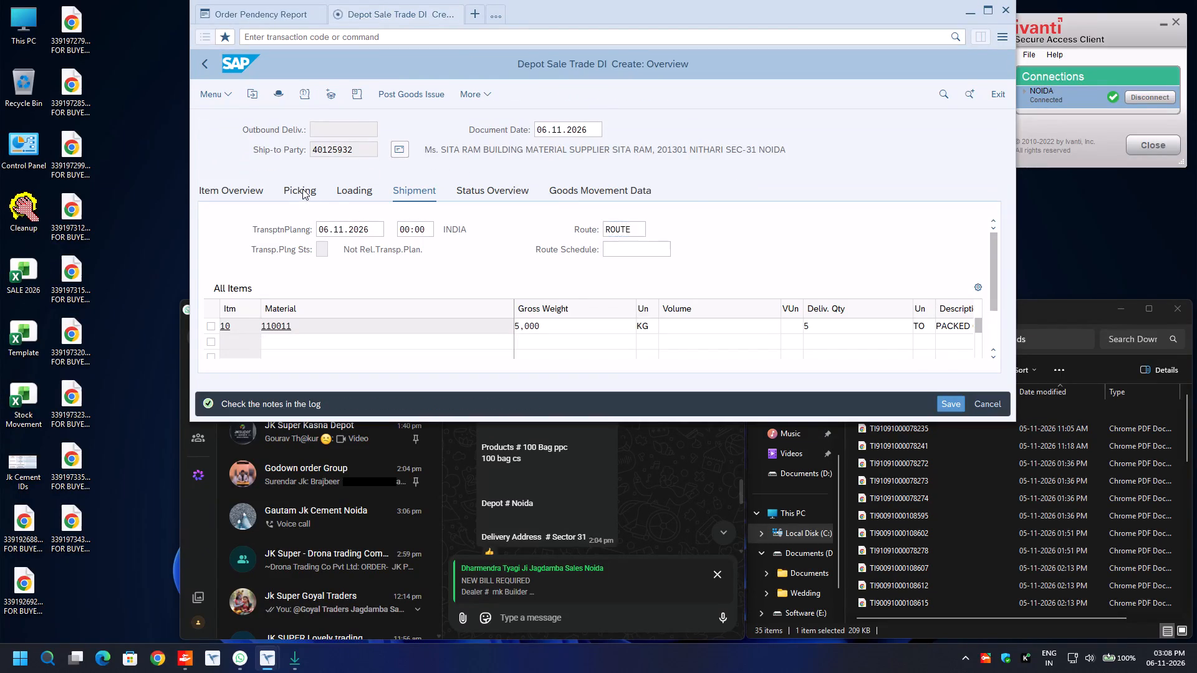
click(825, 327)
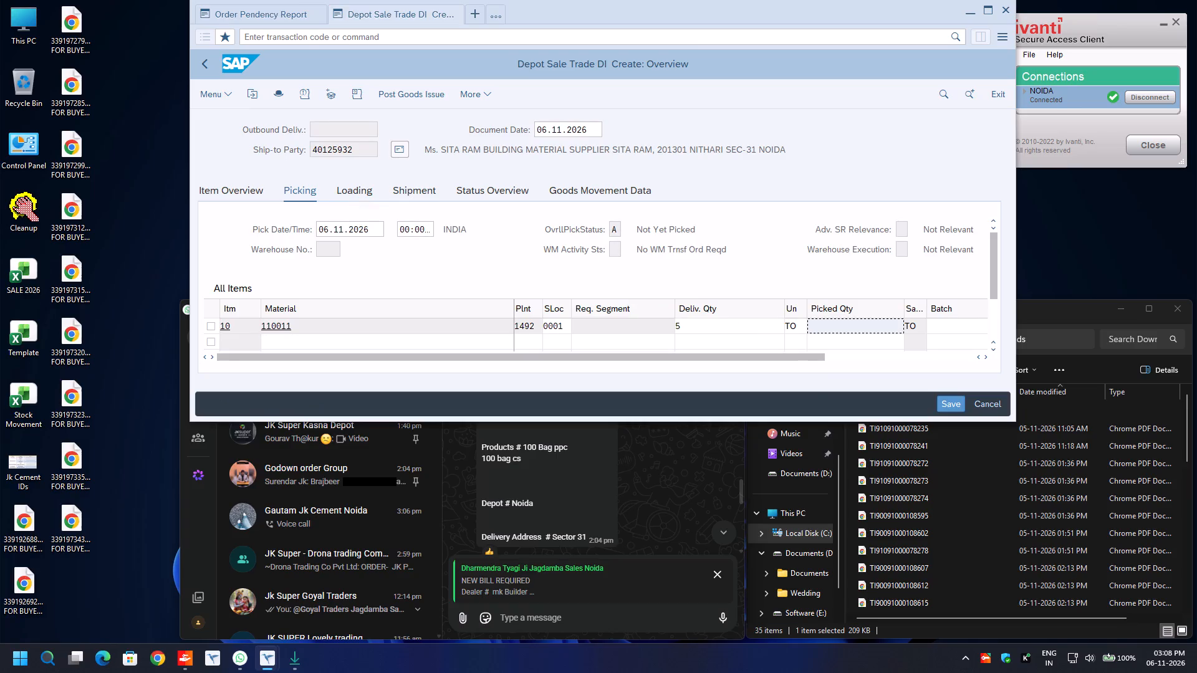
key(5)
key(Tab)
text(1033)
key(Down)
key(Return)
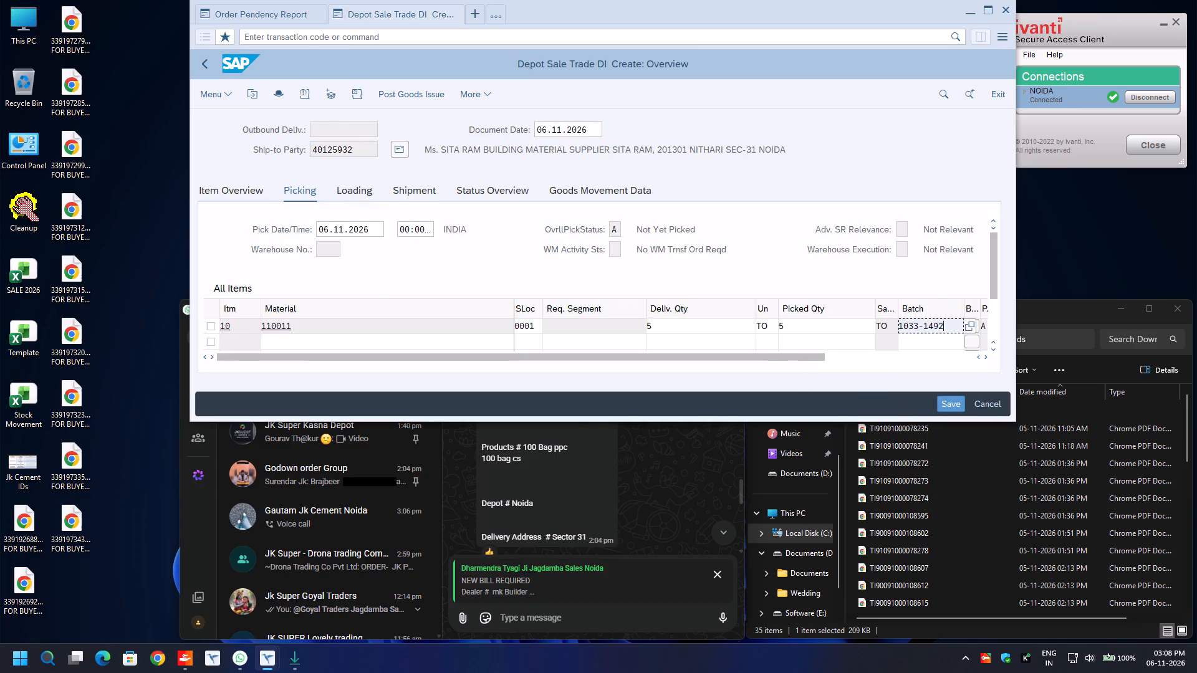
In the delivery header's Additional Data 1, set the transport mode to ROAD and Road Transporter1's factory code to 220000967.
key(F8)
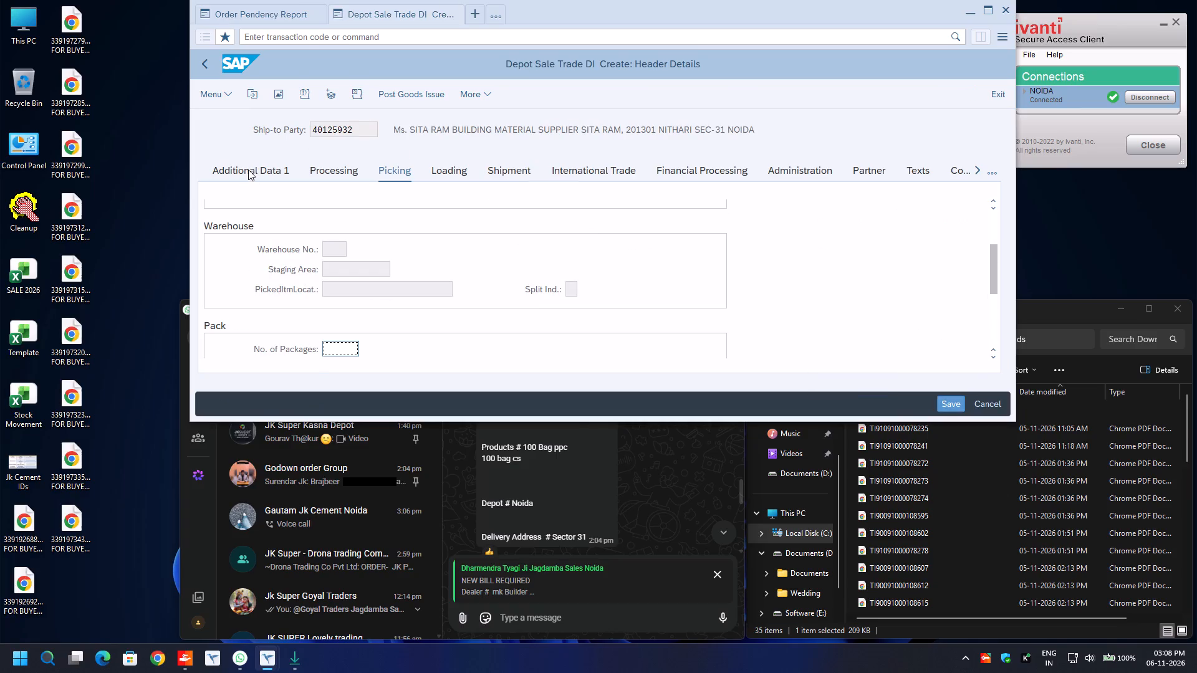
click(248, 169)
click(432, 227)
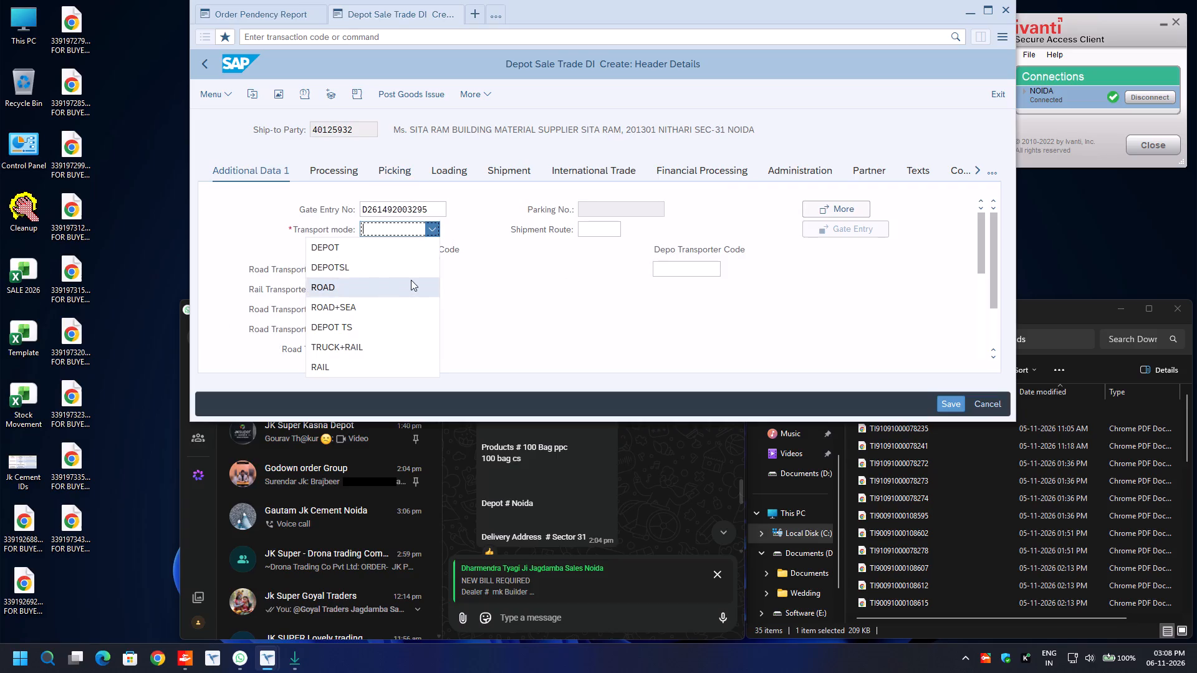
click(408, 285)
click(392, 269)
key(BackSpace)
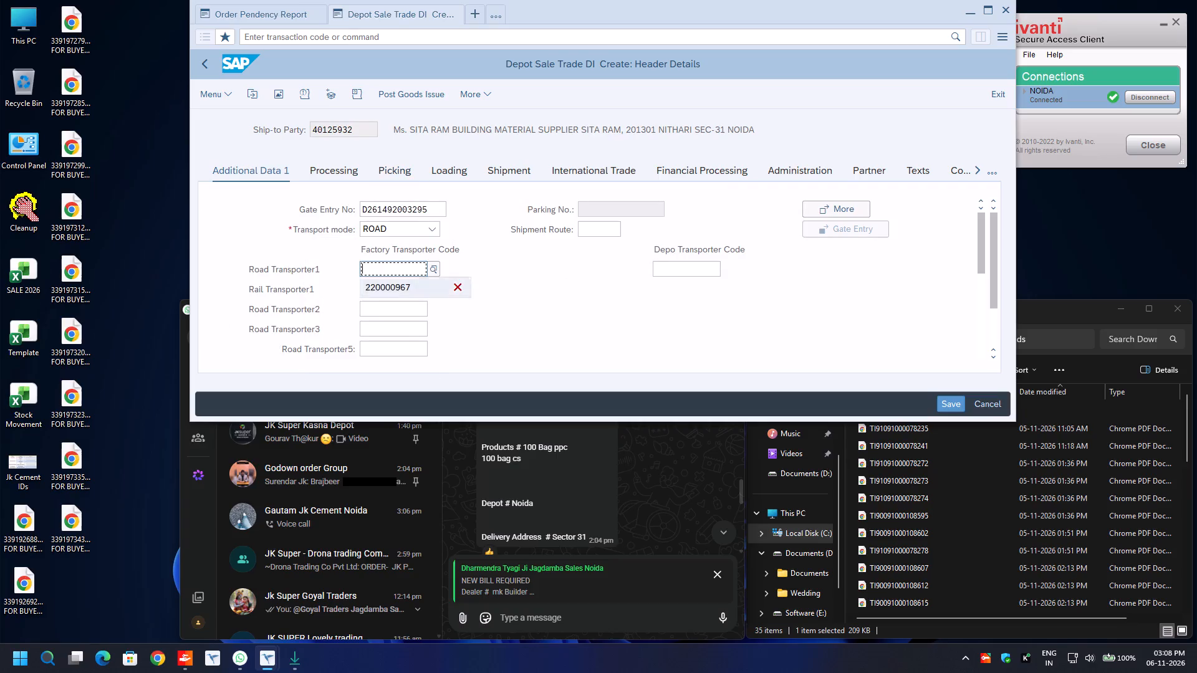
key(Down)
key(Return)
key(Return)
In the E-Way Bill data, set the transport mode to Road and the distance to 30.
text(ro)
key(Tab)
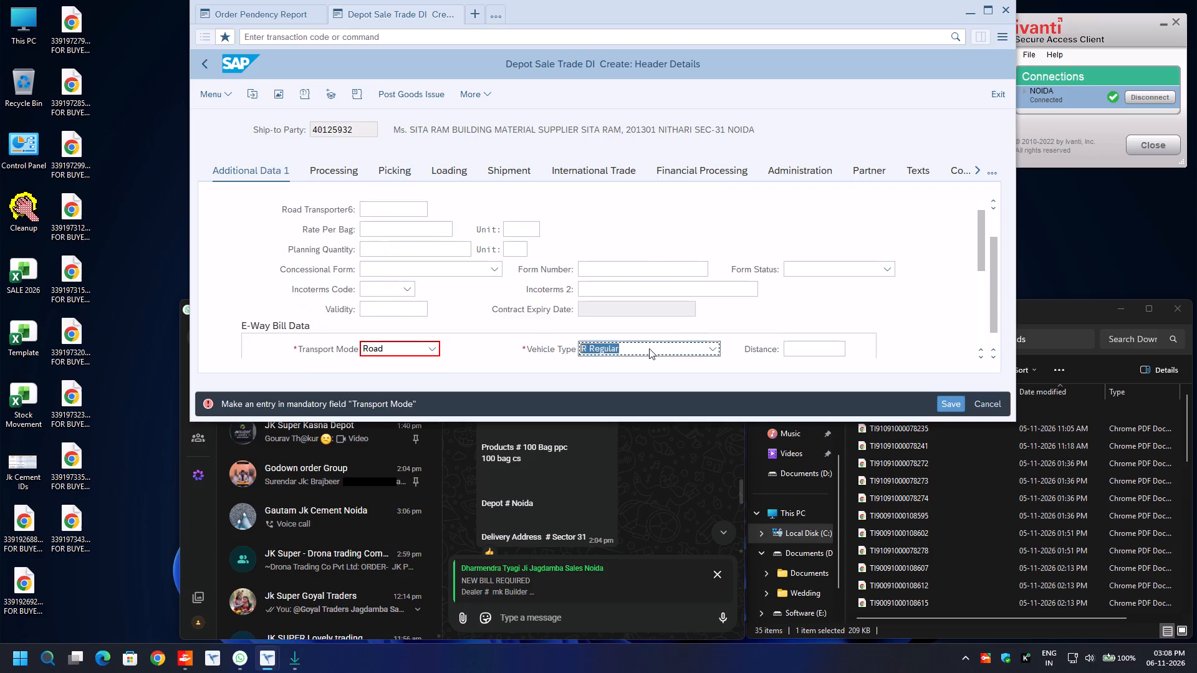
key(Tab)
key(BackSpace)
key(Down)
key(Return)
Go to the Truck Number field and find the vehicle number in the WhatsApp order message.
key(Down)
key(Down)
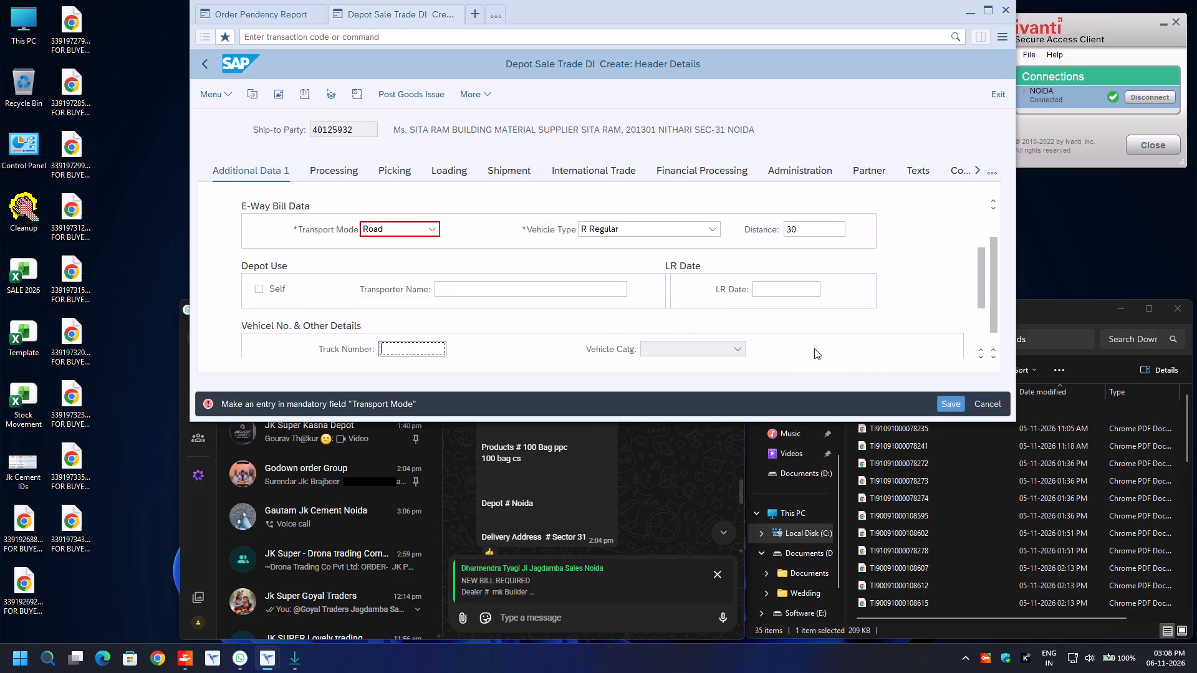
scroll(563, 492, up, 1)
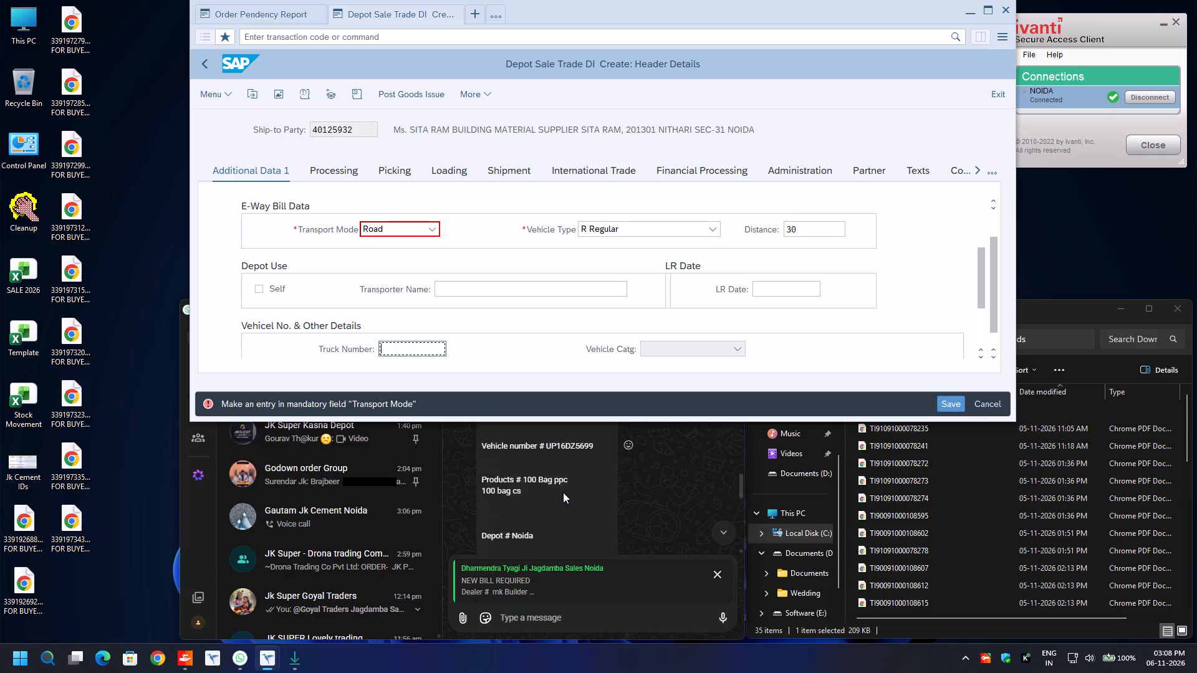
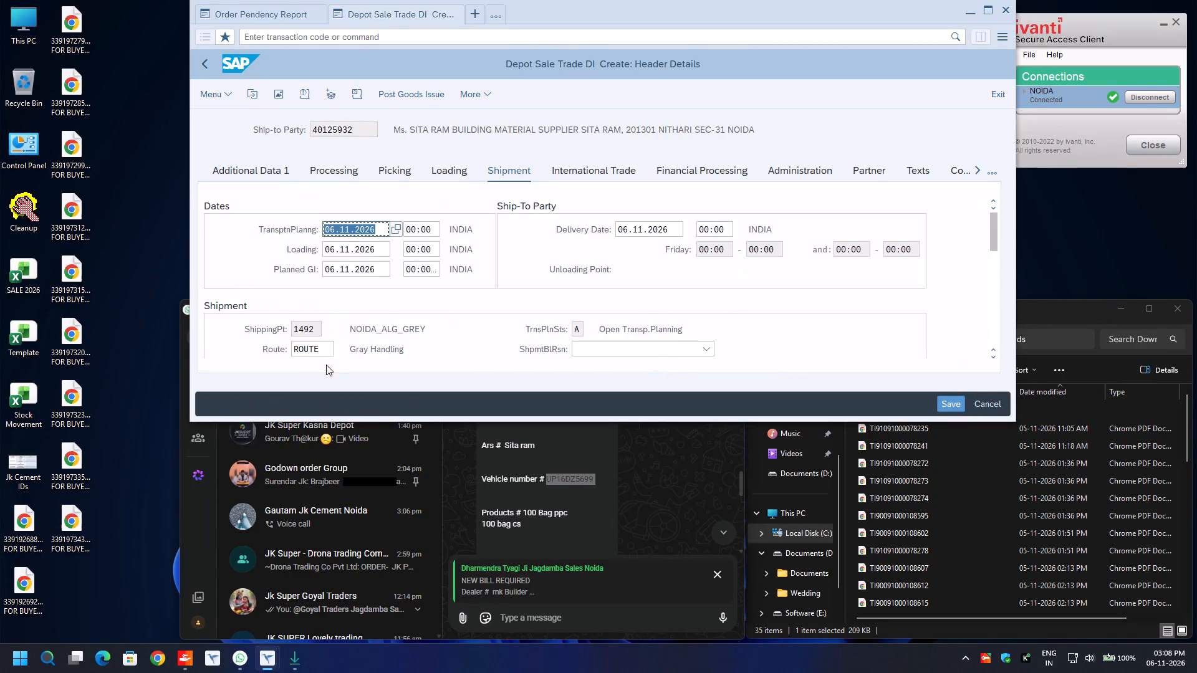
Post the goods issue for the completed outbound delivery.
drag(424, 95, 411, 94)
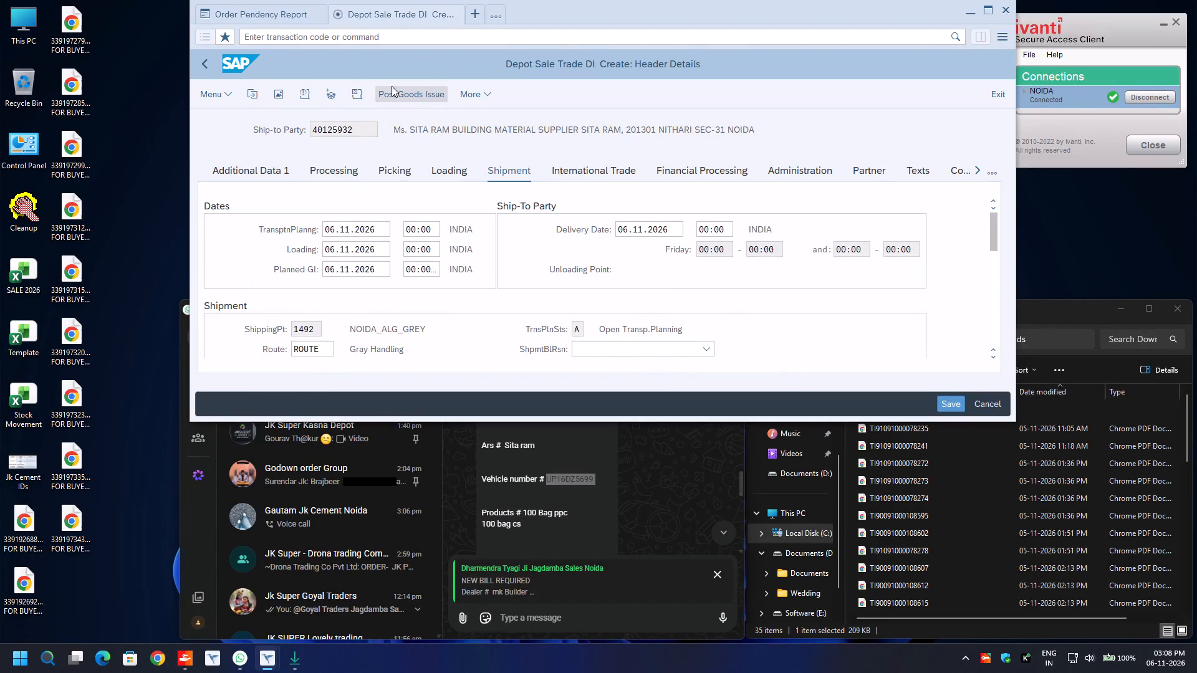
drag(295, 24, 204, 64)
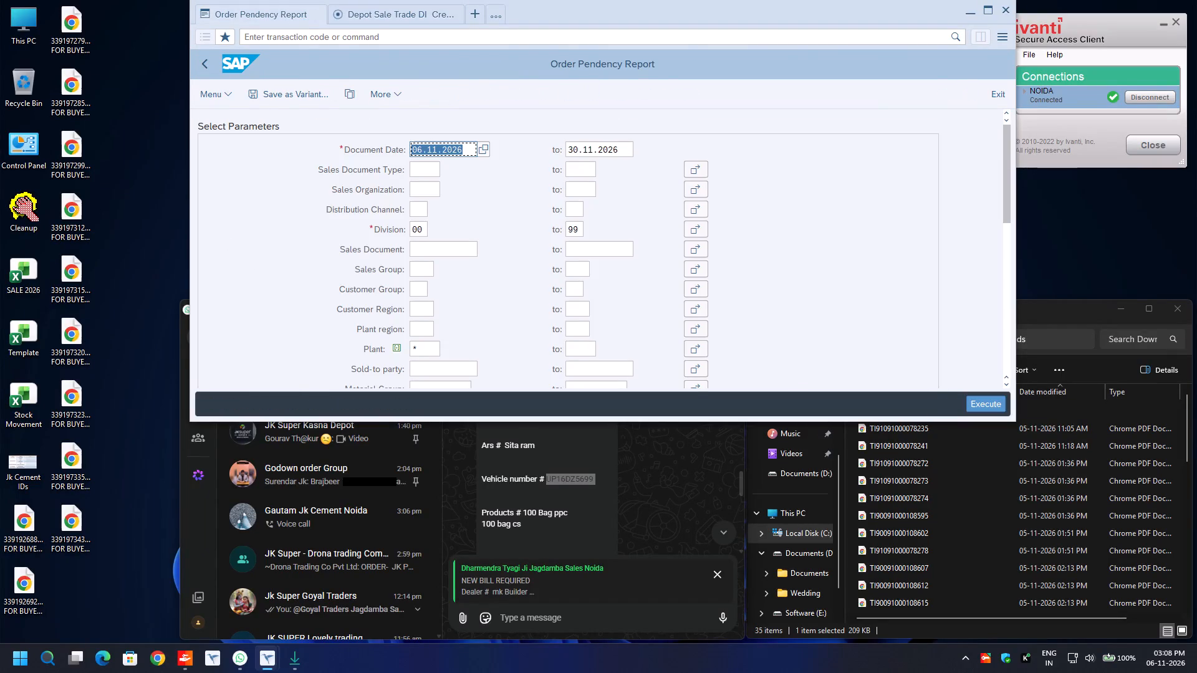
key(F8)
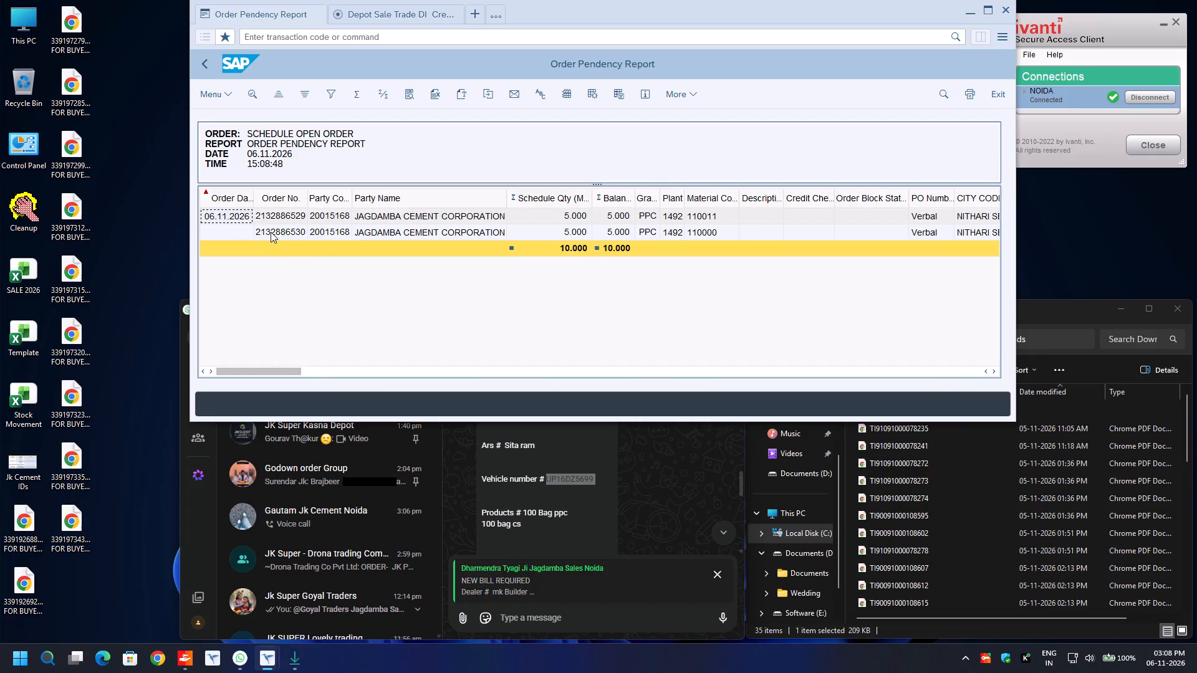
click(271, 232)
key(ctrl+y)
key(ctrl+c)
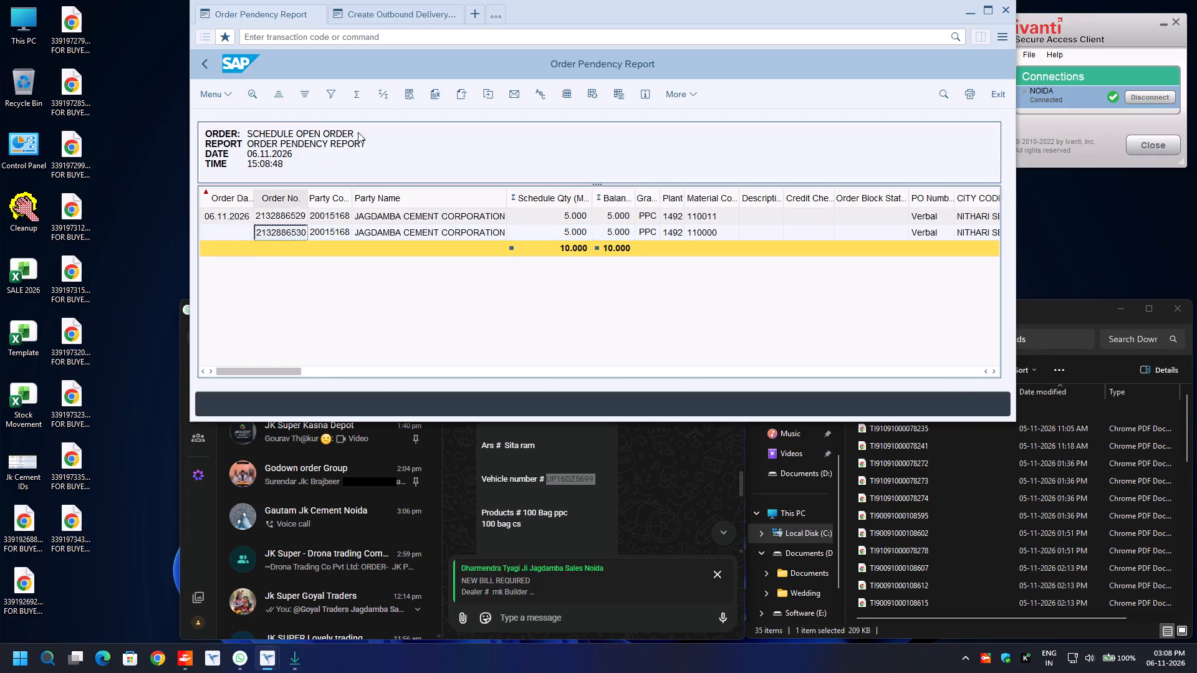
click(379, 11)
key(ctrl+v)
key(Return)
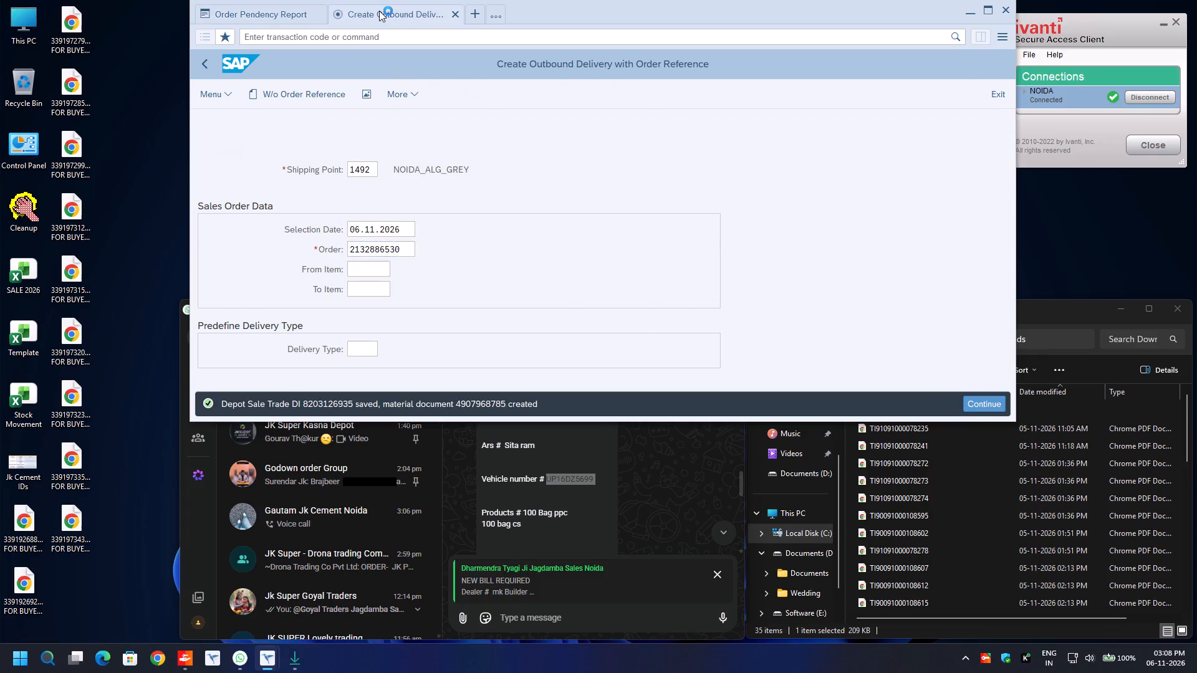
Set the delivery's route to ROUTE in the shipment data.
click(636, 227)
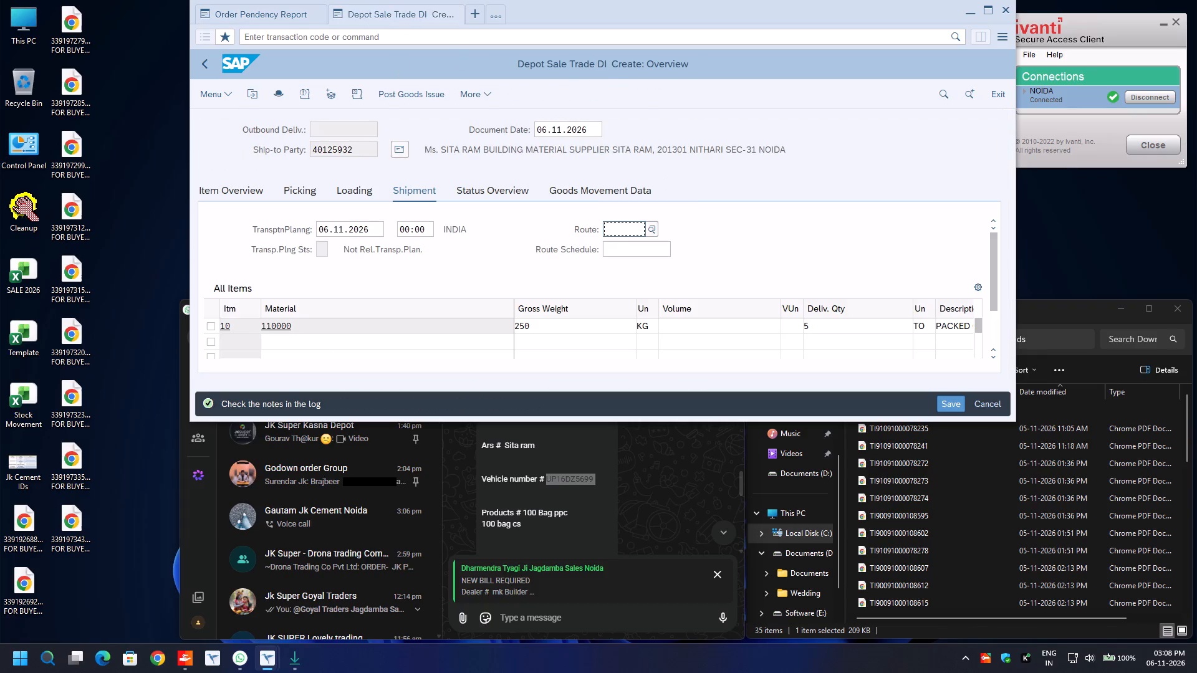
key(BackSpace)
key(Down)
key(Return)
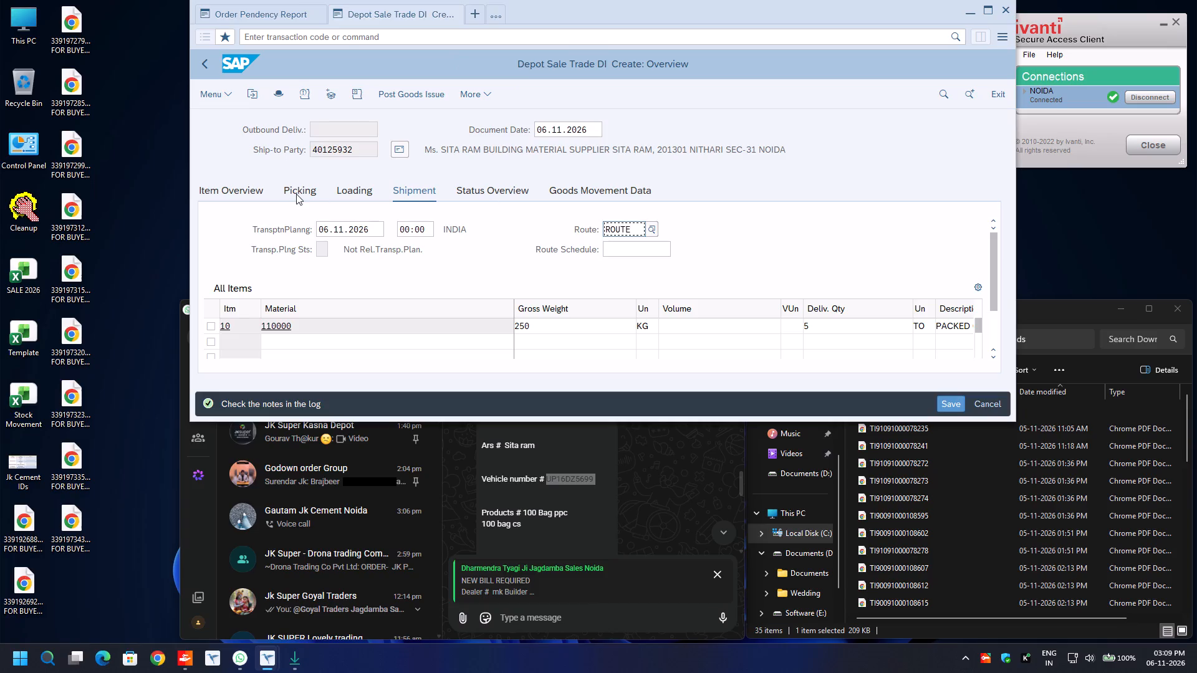
In the picking data, set item 10's picked quantity to 5 and its batch to 1033-1492.
click(296, 194)
click(872, 328)
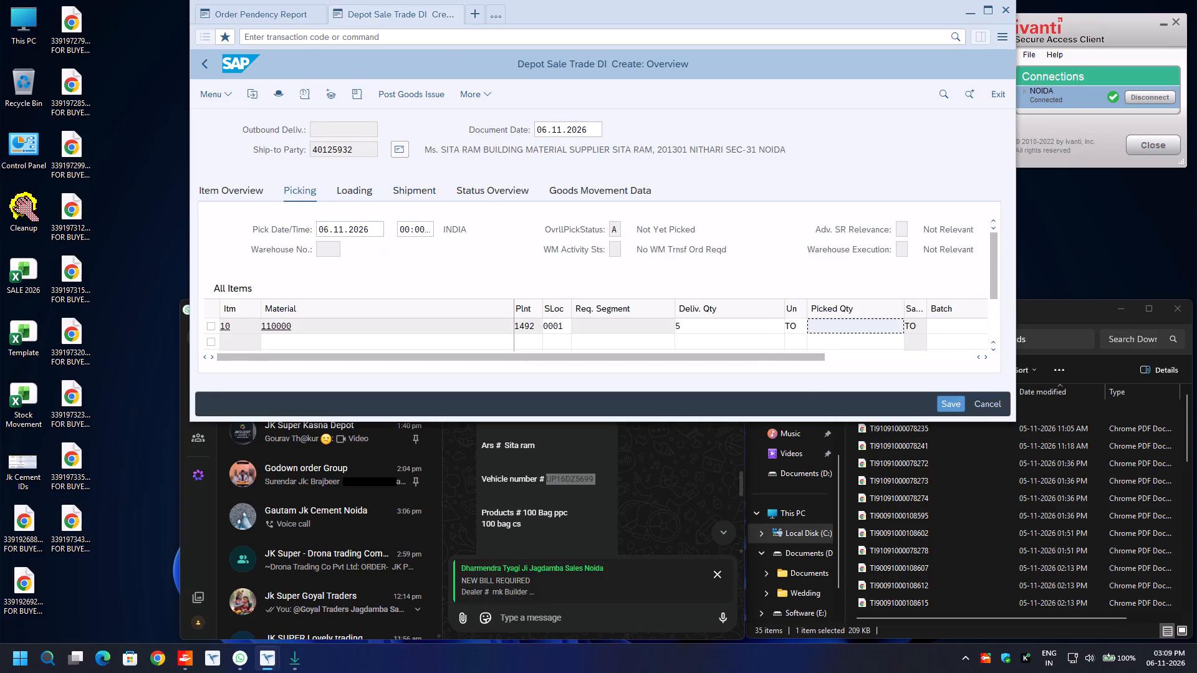
key(5)
key(Tab)
key(BackSpace)
key(Down)
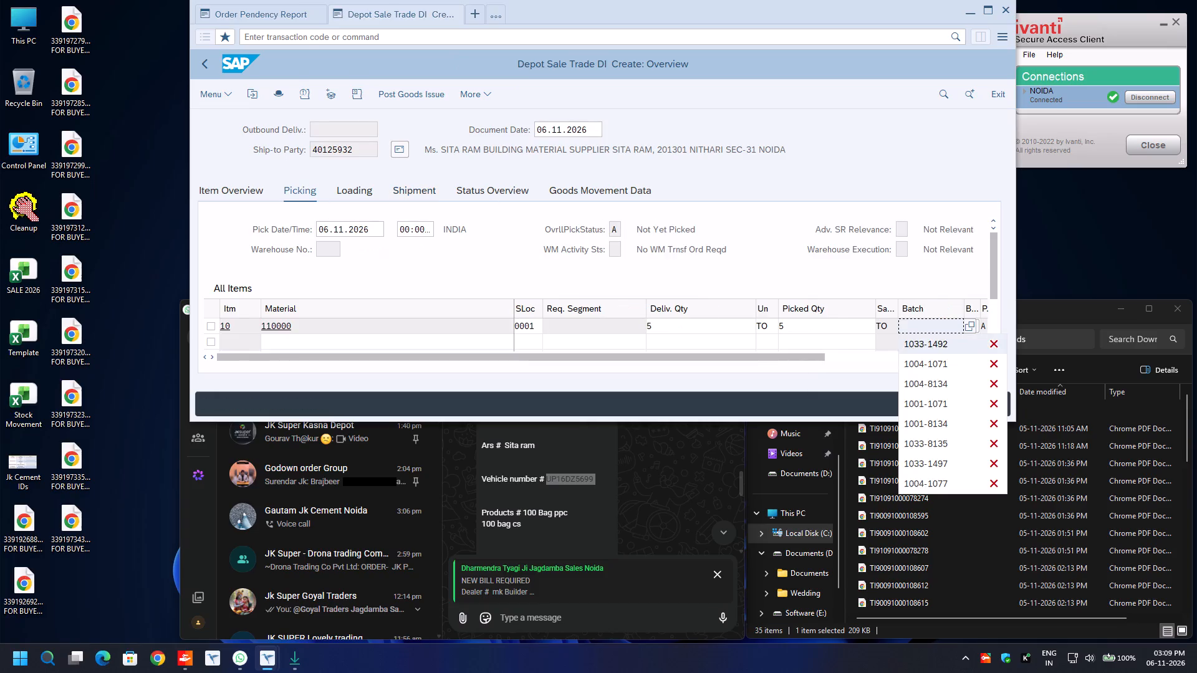
key(Return)
In the delivery header's Additional Data 1, set the transport mode to ROAD and fill Road Transporter1's factory code from the earlier entries.
key(F8)
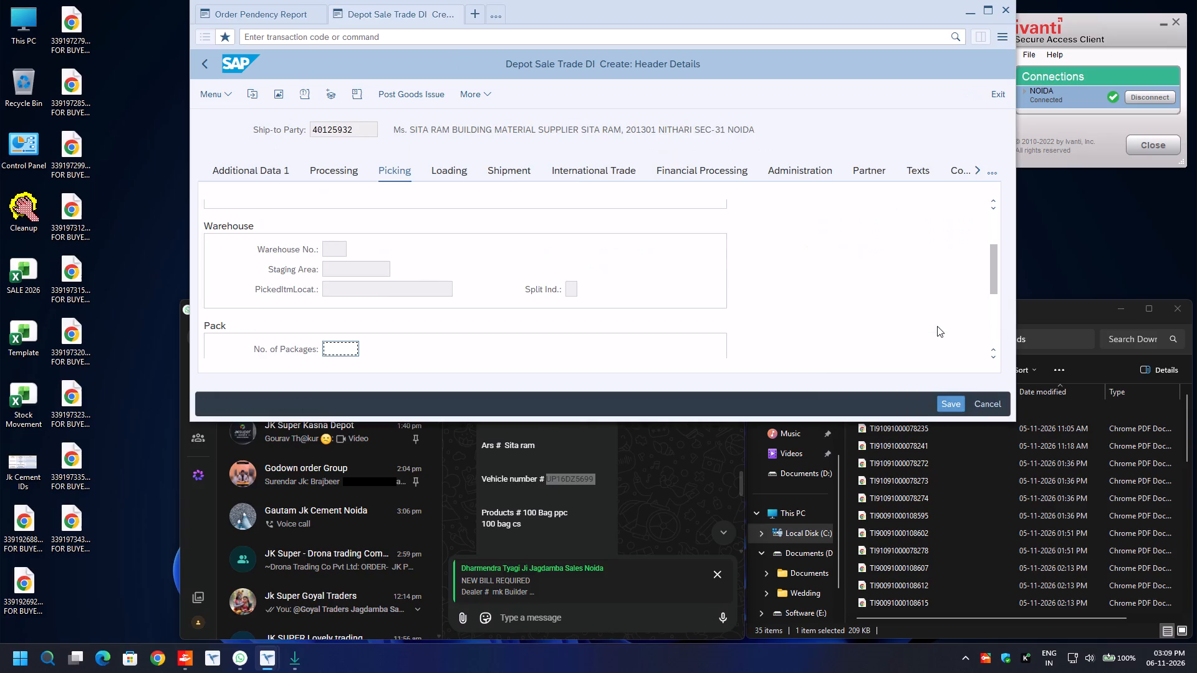
click(234, 167)
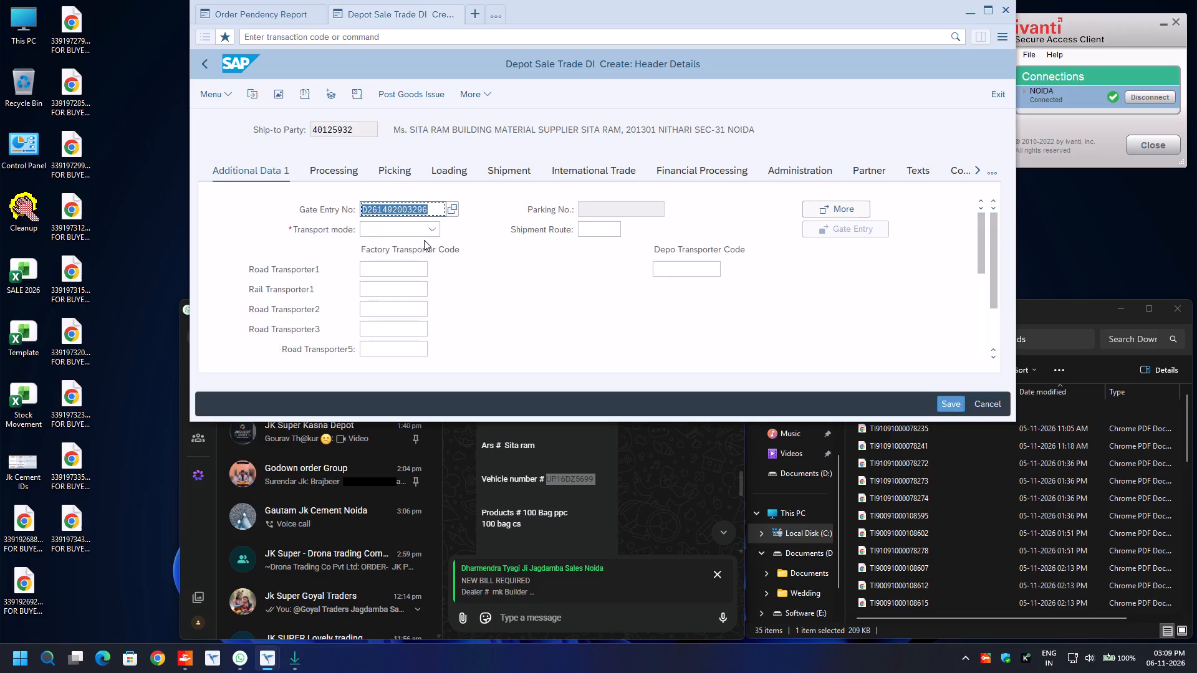
click(425, 227)
click(403, 289)
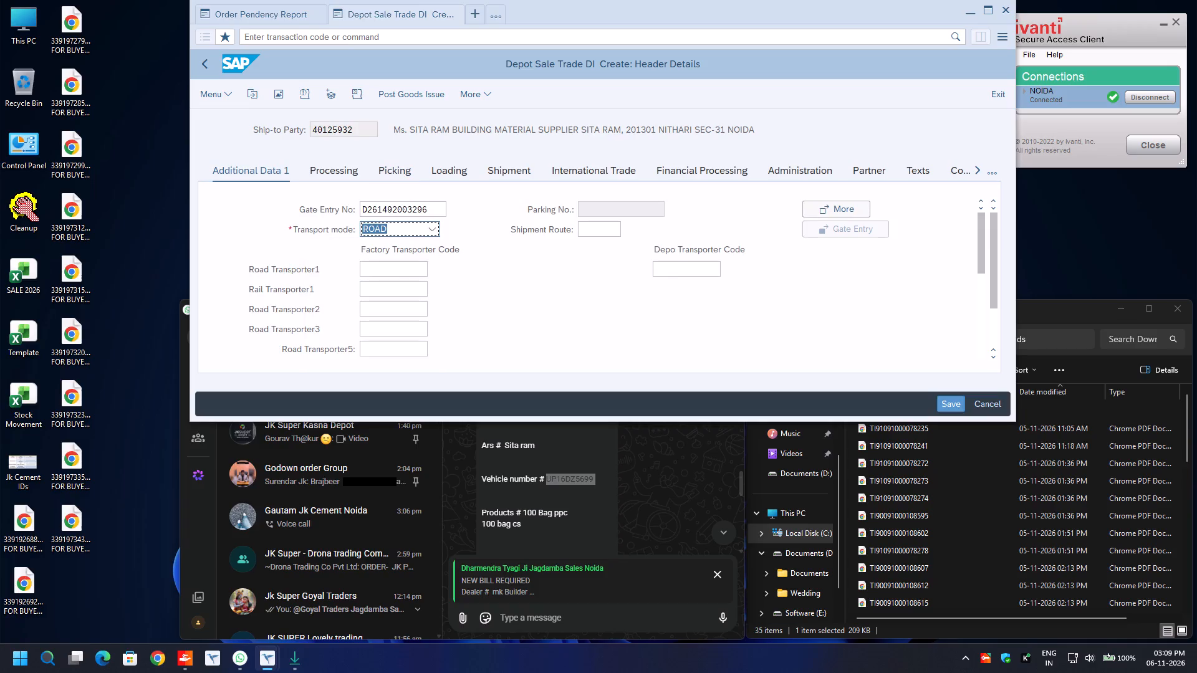
click(392, 269)
key(BackSpace)
key(Down)
key(Return)
key(Return)
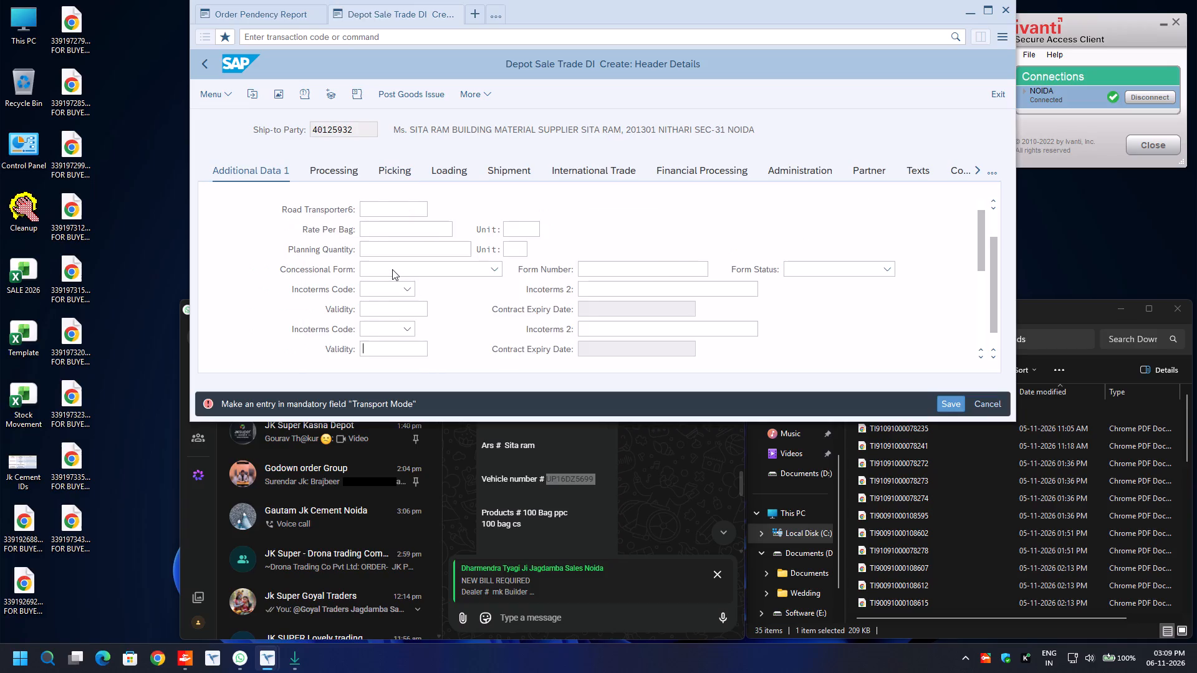
In the E-Way Bill data, set the transport mode to Road and the distance to 30.
text(ro)
key(Tab)
key(Tab)
key(BackSpace)
key(Down)
key(Return)
key(Down)
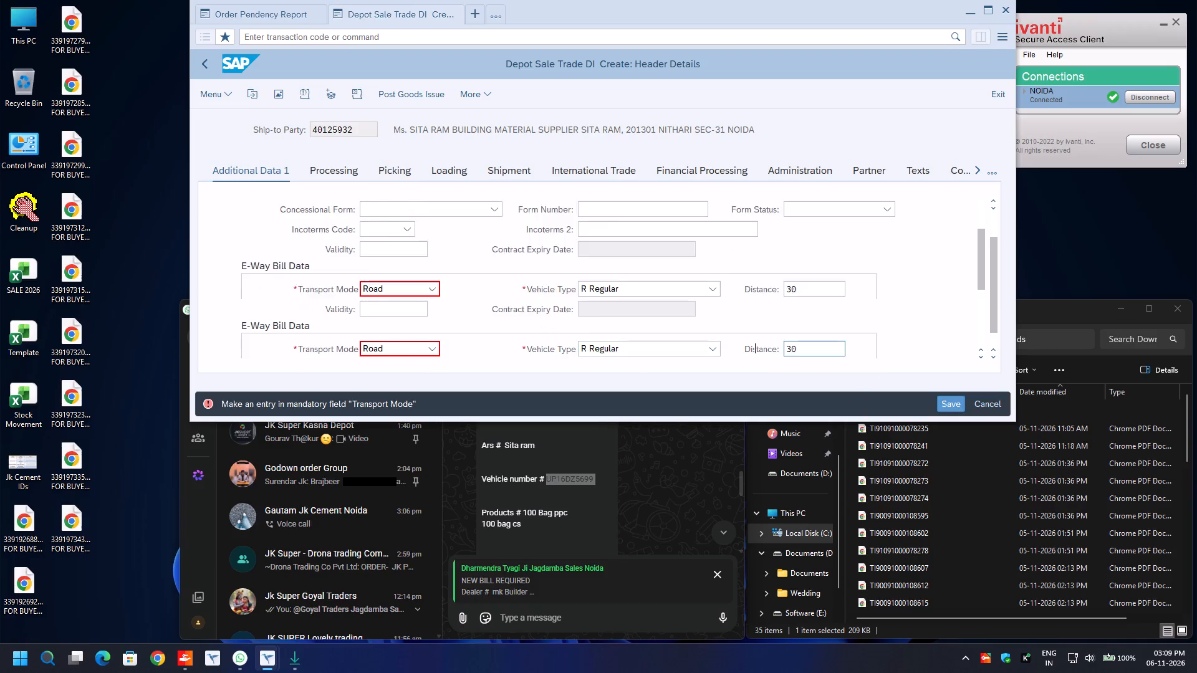
key(Down)
key(BackSpace)
key(Down)
key(Return)
key(Tab)
key(Tab)
key(BackSpace)
key(Down)
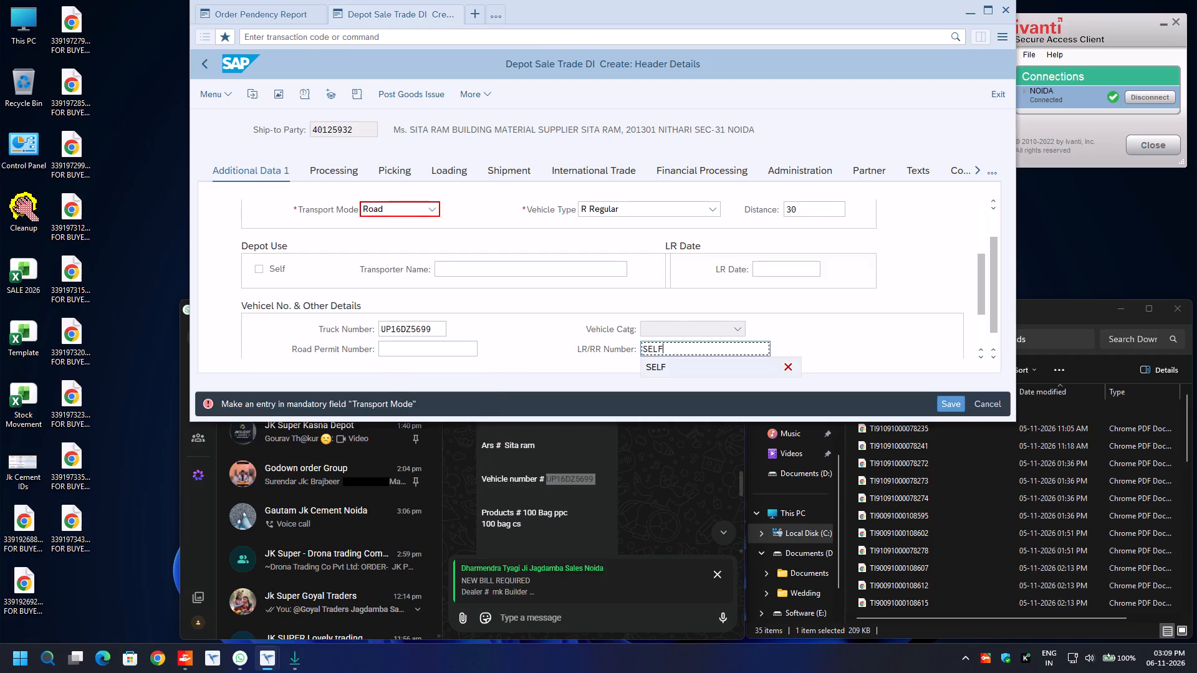
key(Return)
Open the shipment data in the delivery header.
click(501, 172)
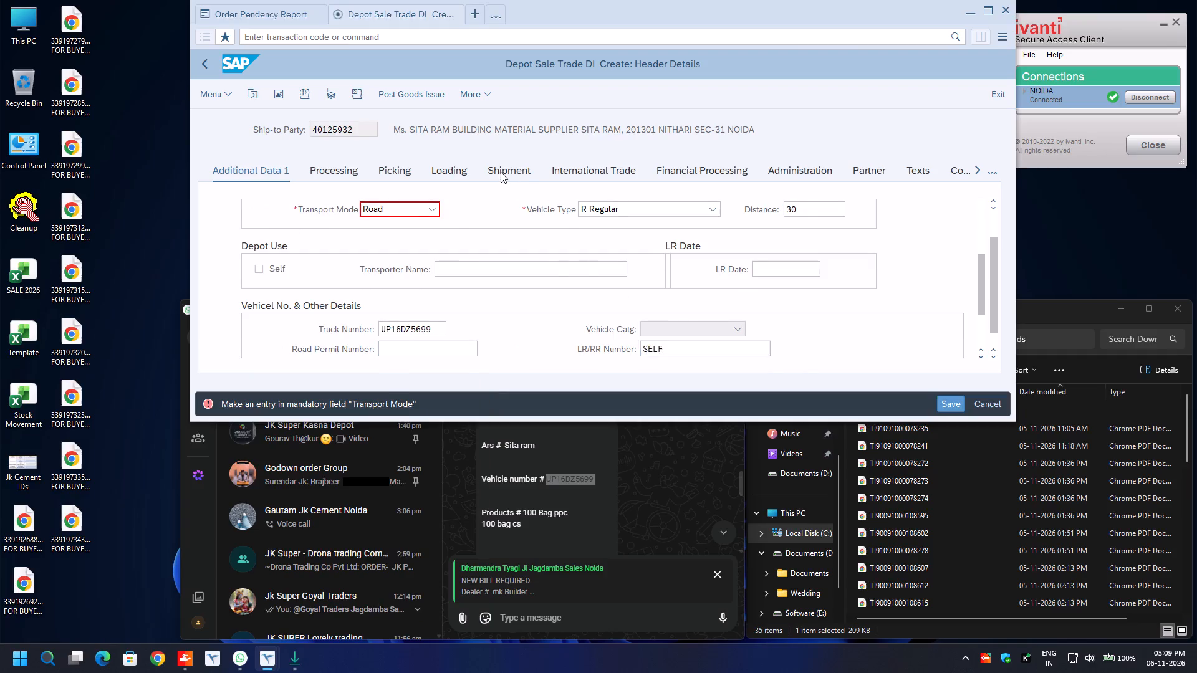
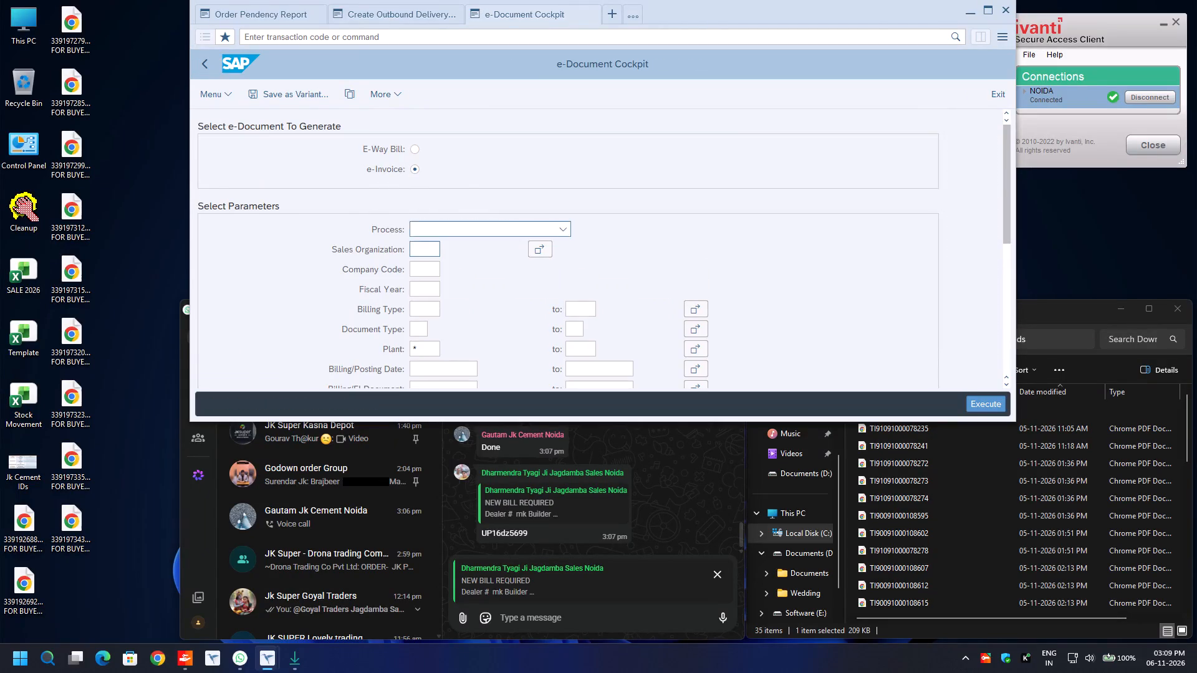
Set the e-invoice selection to sales organization 1000, plant 1492 and billing/posting date 06.11.2026.
click(421, 251)
key(BackSpace)
key(Down)
key(Return)
key(Down)
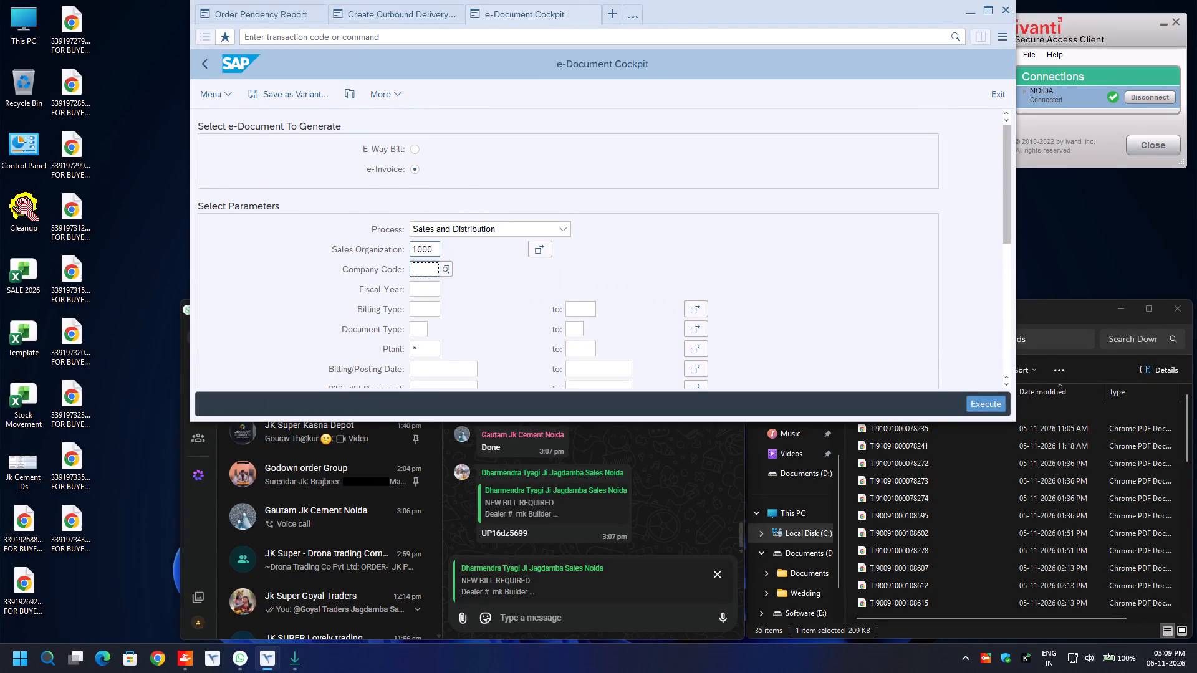
key(Down)
key(Down)
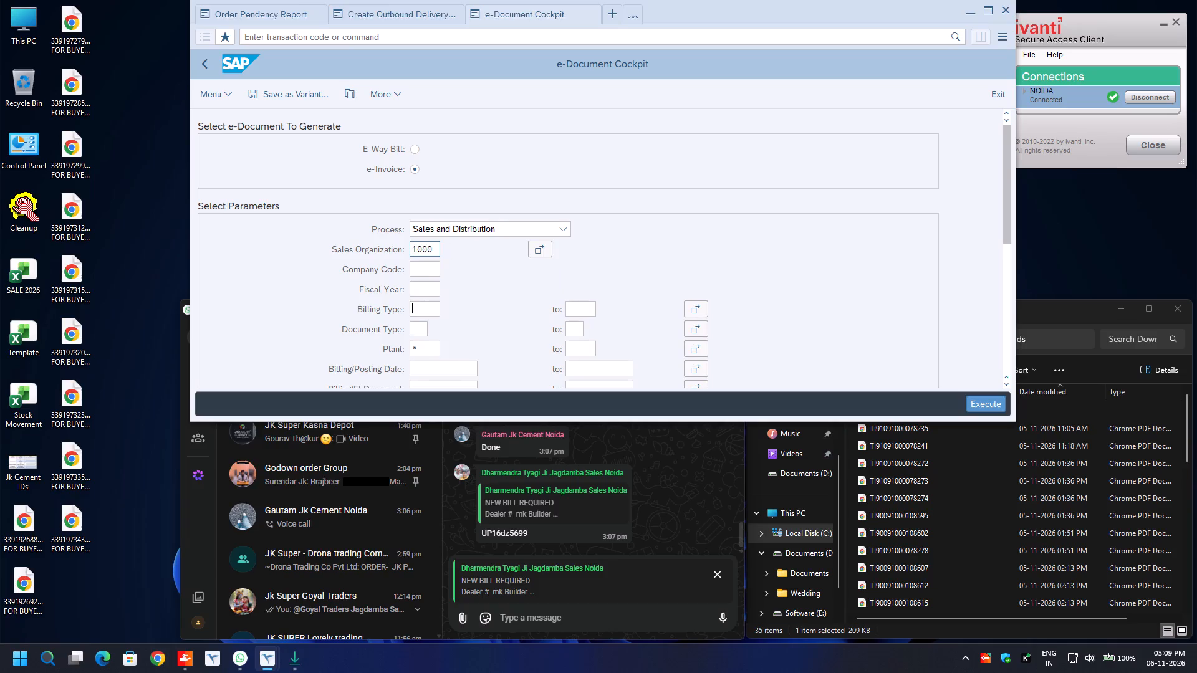
key(Down)
key(Down)
key(Delete)
text(1492)
key(Return)
key(Down)
key(BackSpace)
key(Down)
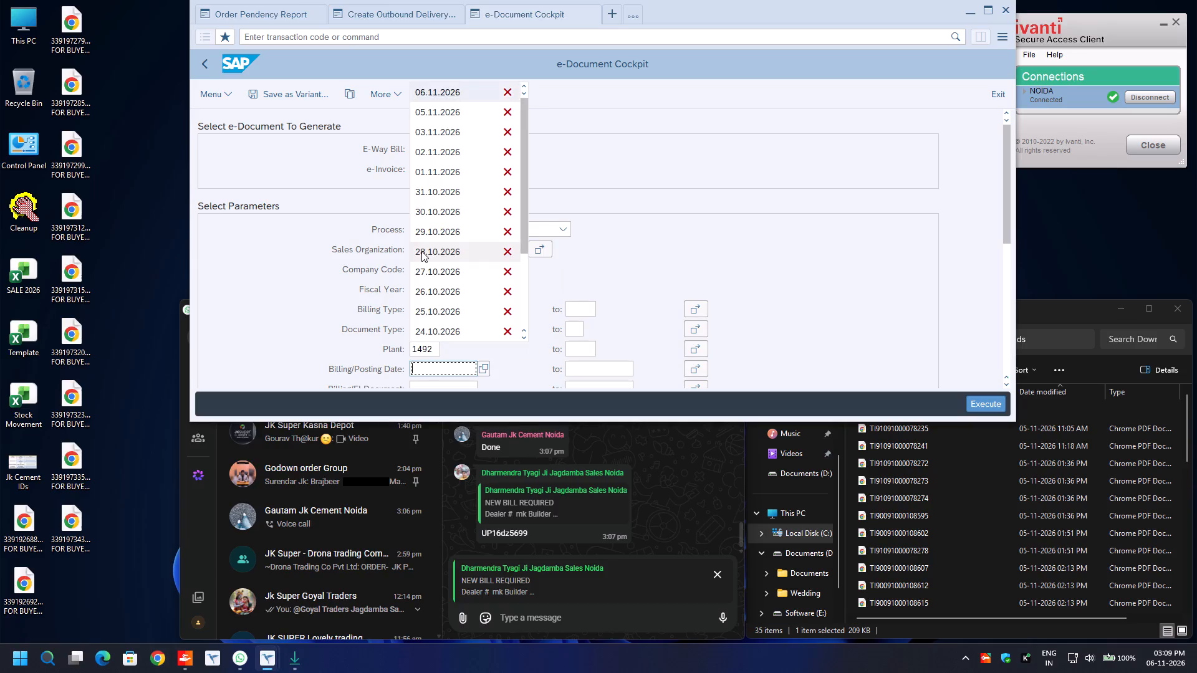
key(Return)
Choose Status Report and e-Invoice with E-Way Bill, and run the report.
scroll(421, 251, down, 5)
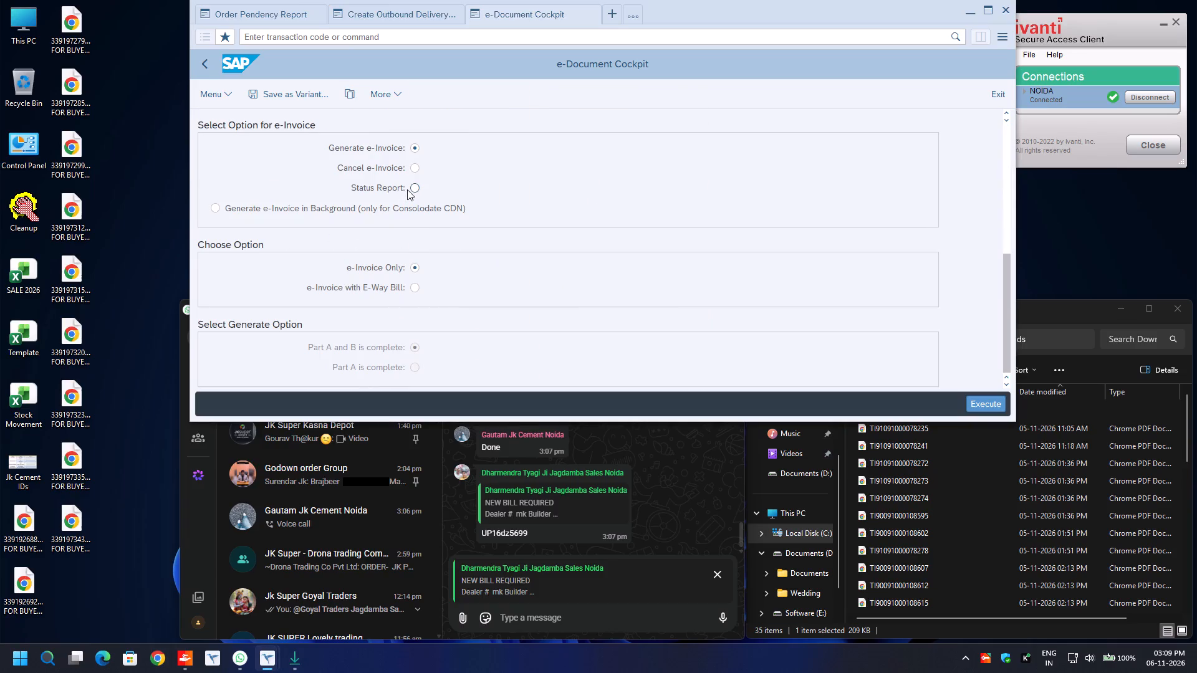
click(407, 189)
click(410, 288)
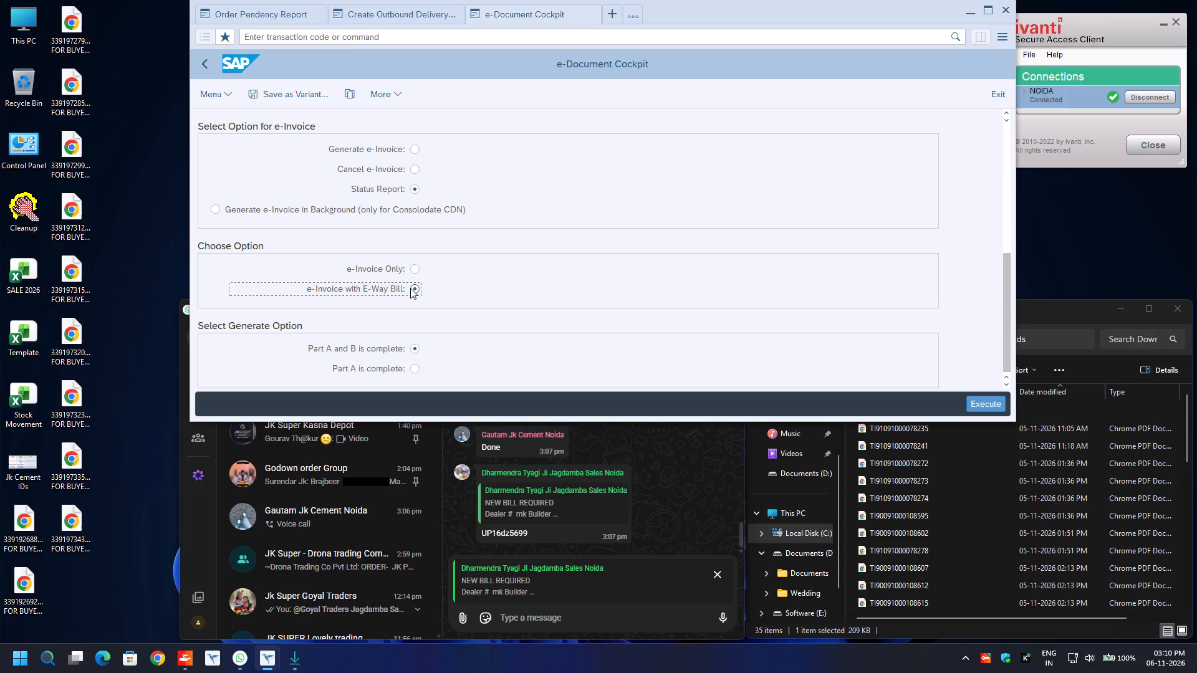
key(F8)
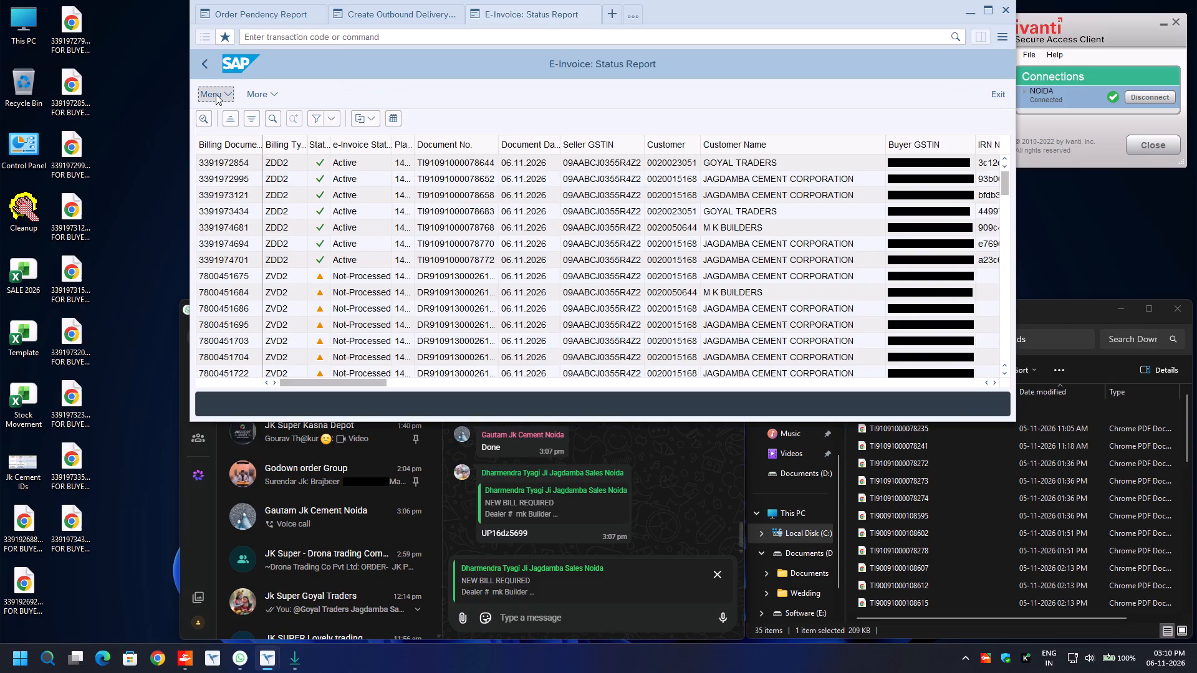
Go back to the selection and rerun the e-invoice status report with the same criteria.
click(353, 274)
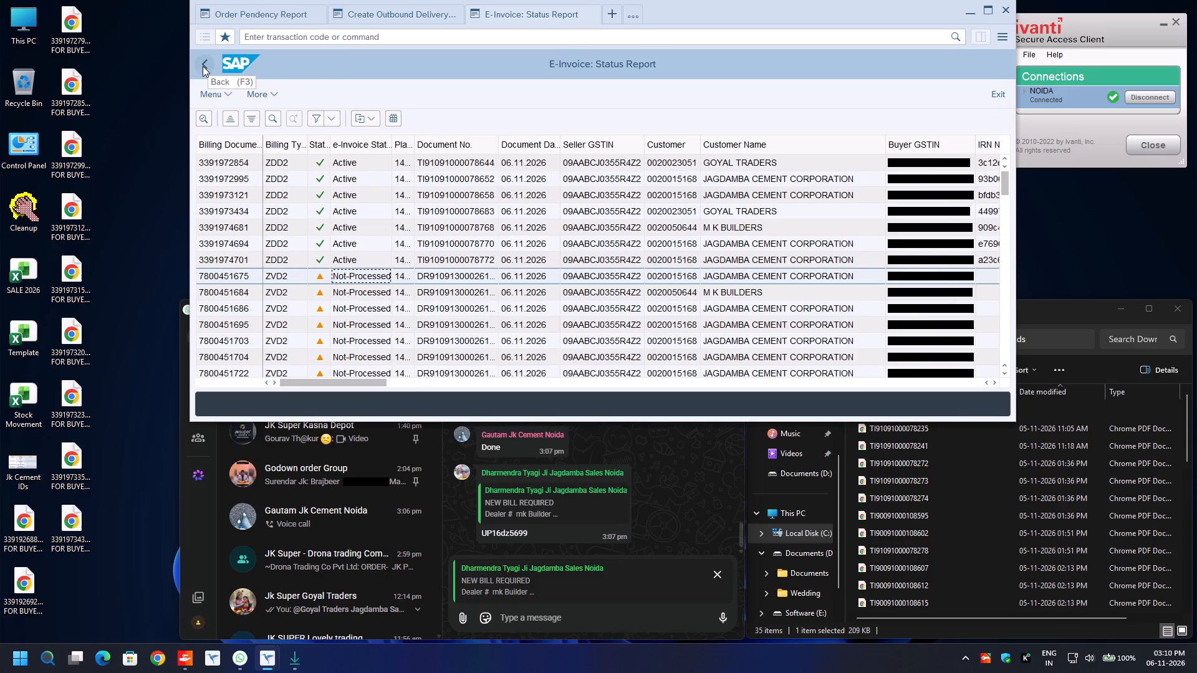
click(203, 66)
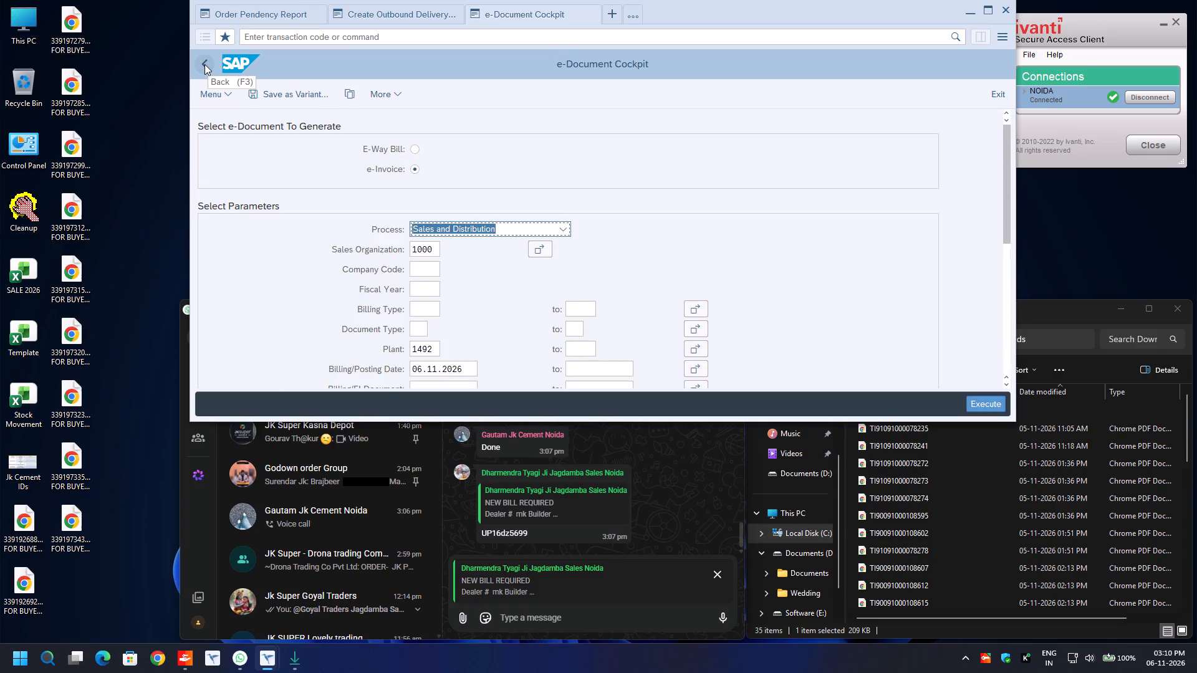
key(F8)
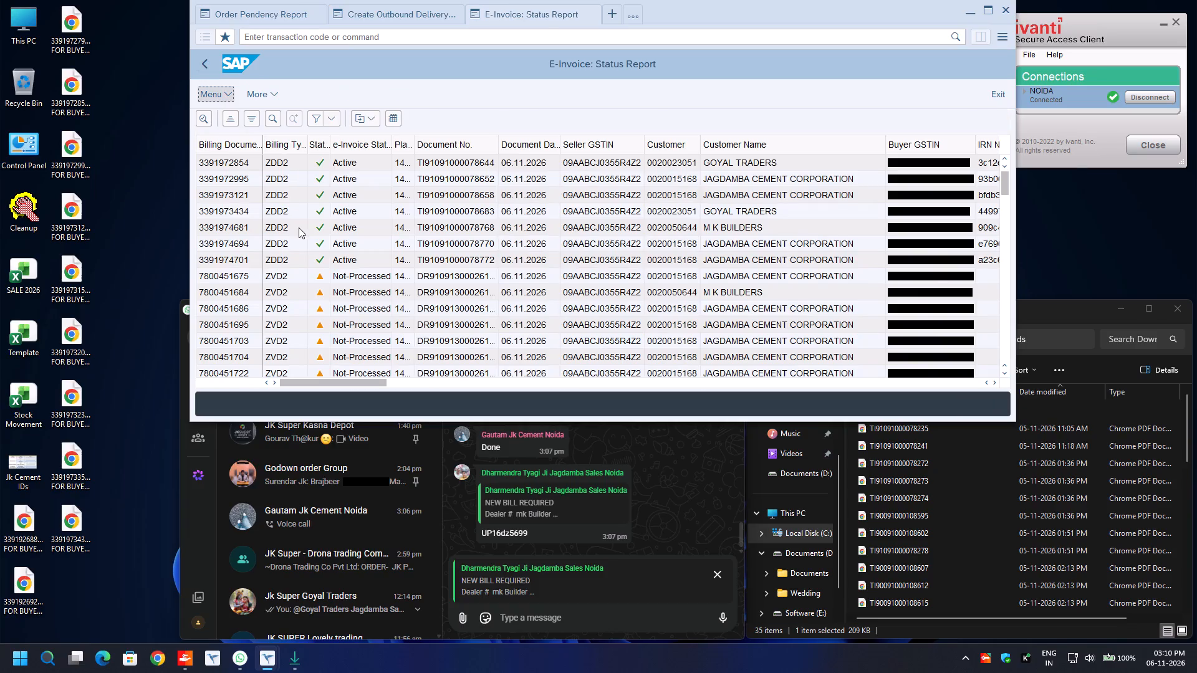
click(315, 255)
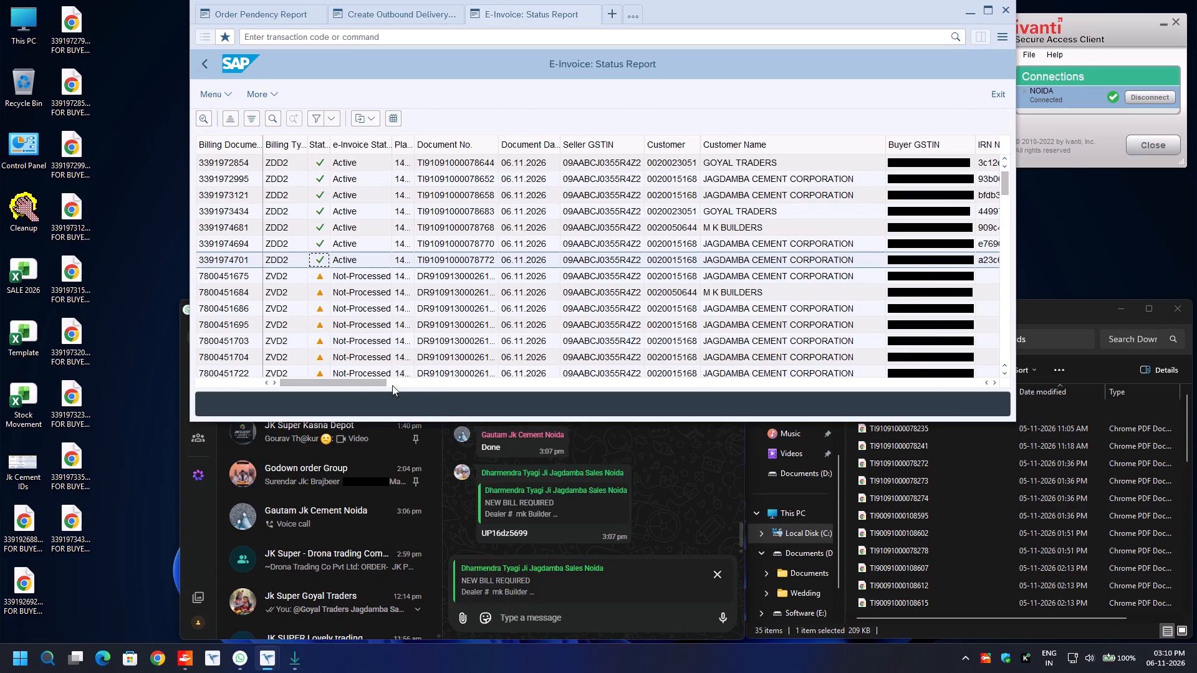
drag(358, 382, 1128, 315)
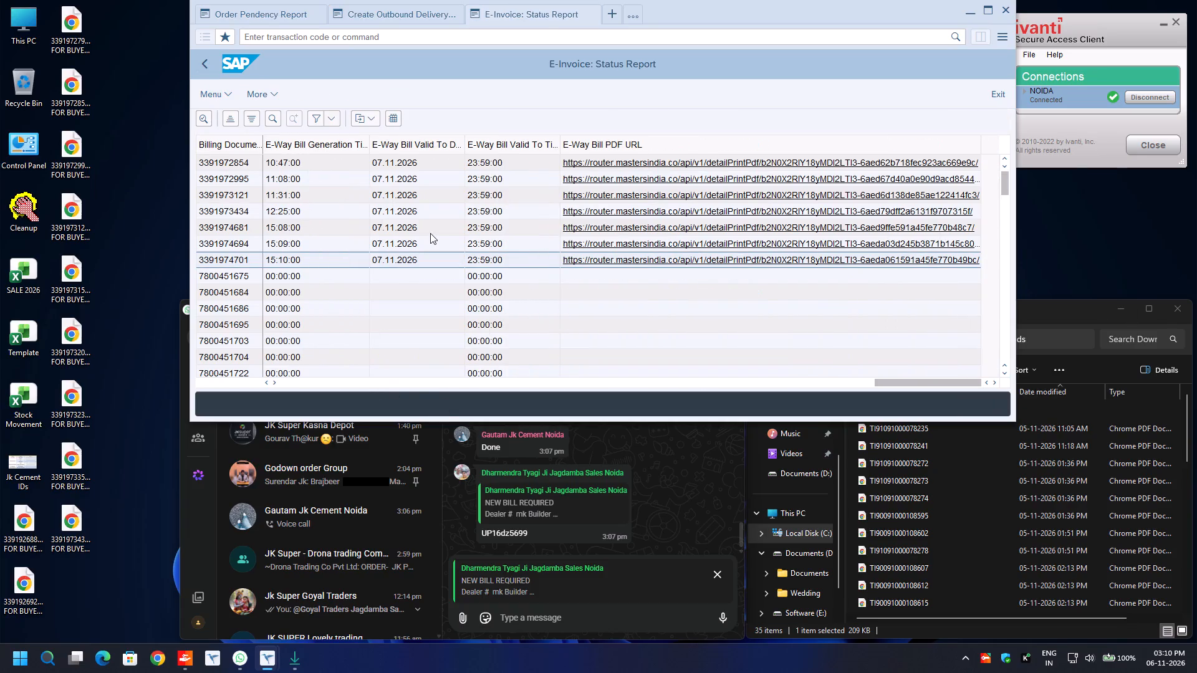
click(248, 231)
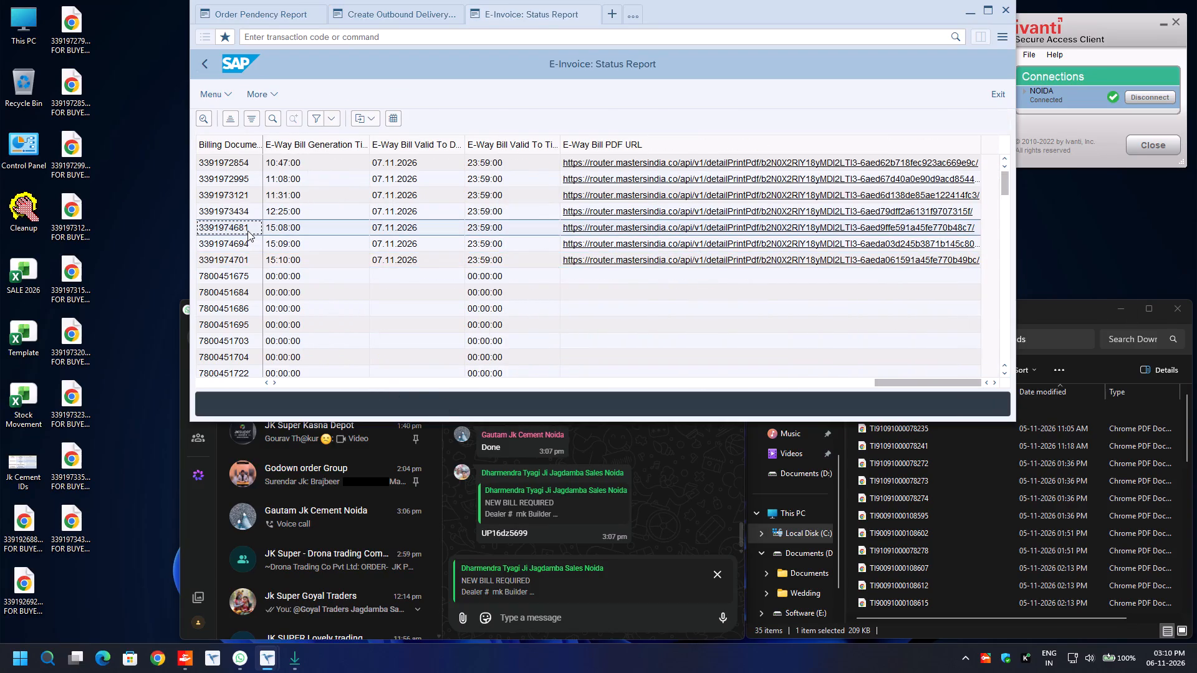
key(ctrl+y)
key(shift+Down)
key(shift+Down)
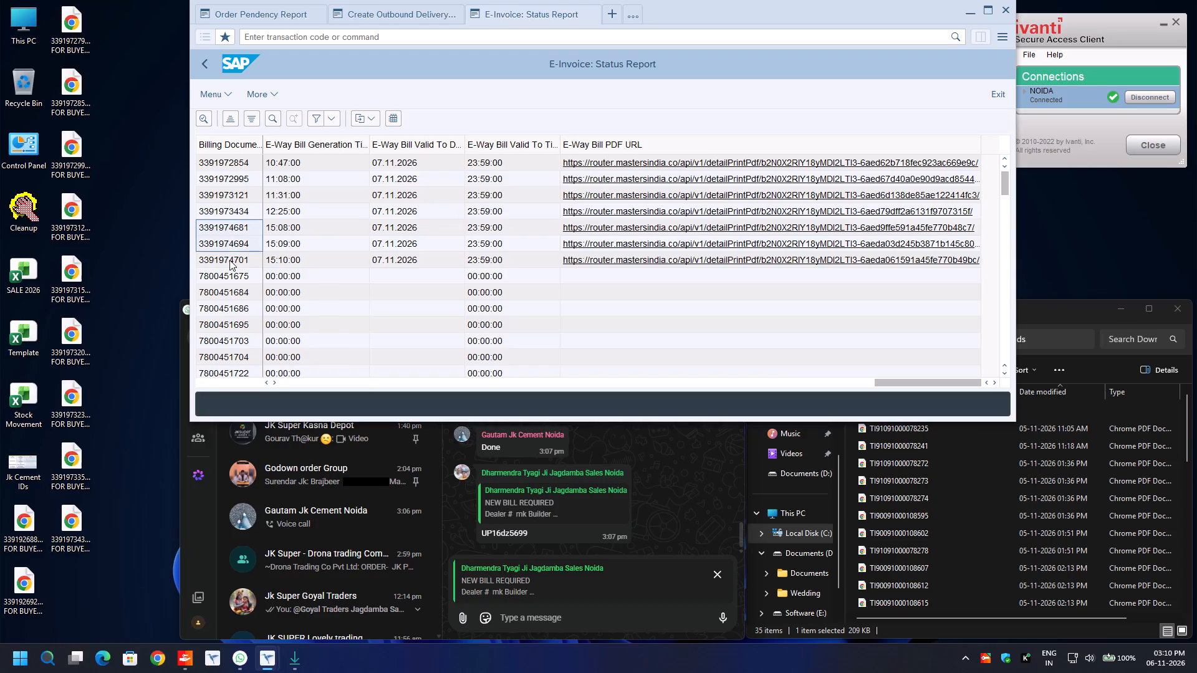
key(ctrl+c)
key(ctrl+n)
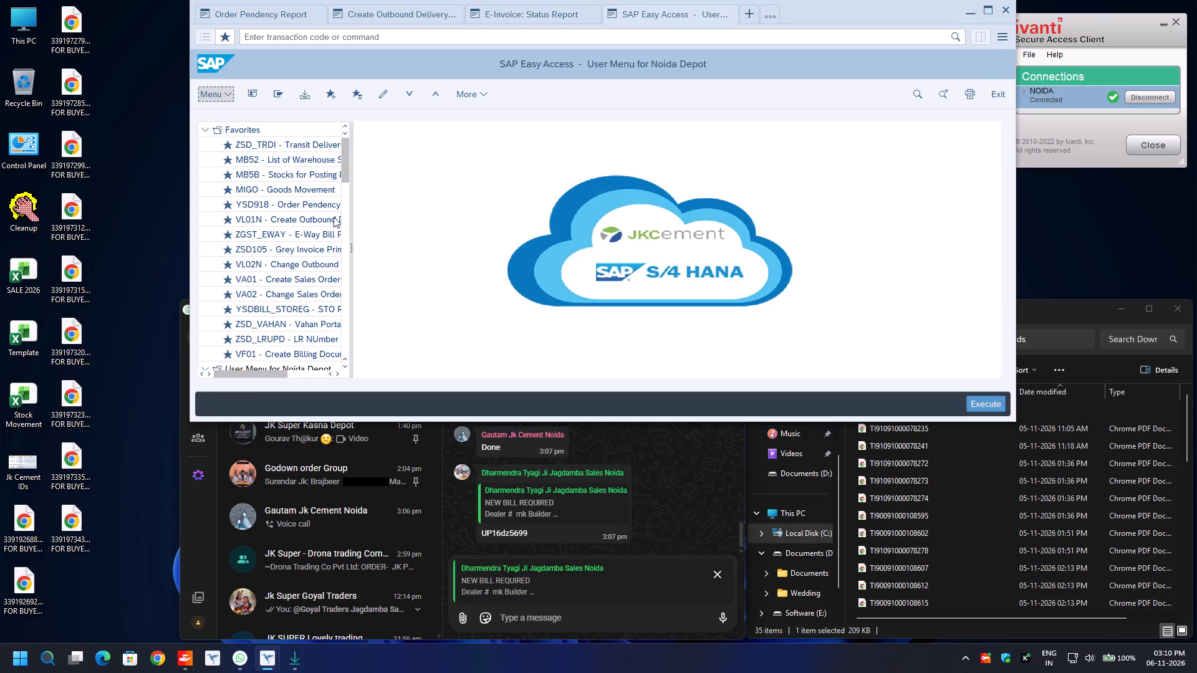
double_click(274, 242)
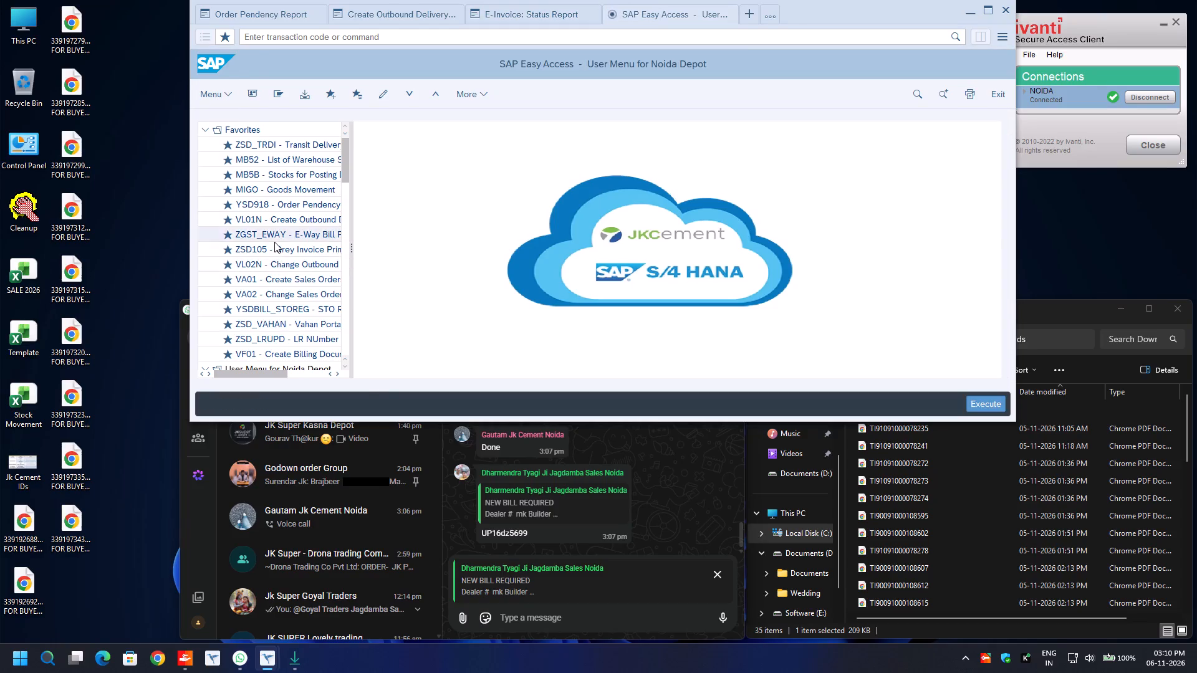
key(Escape)
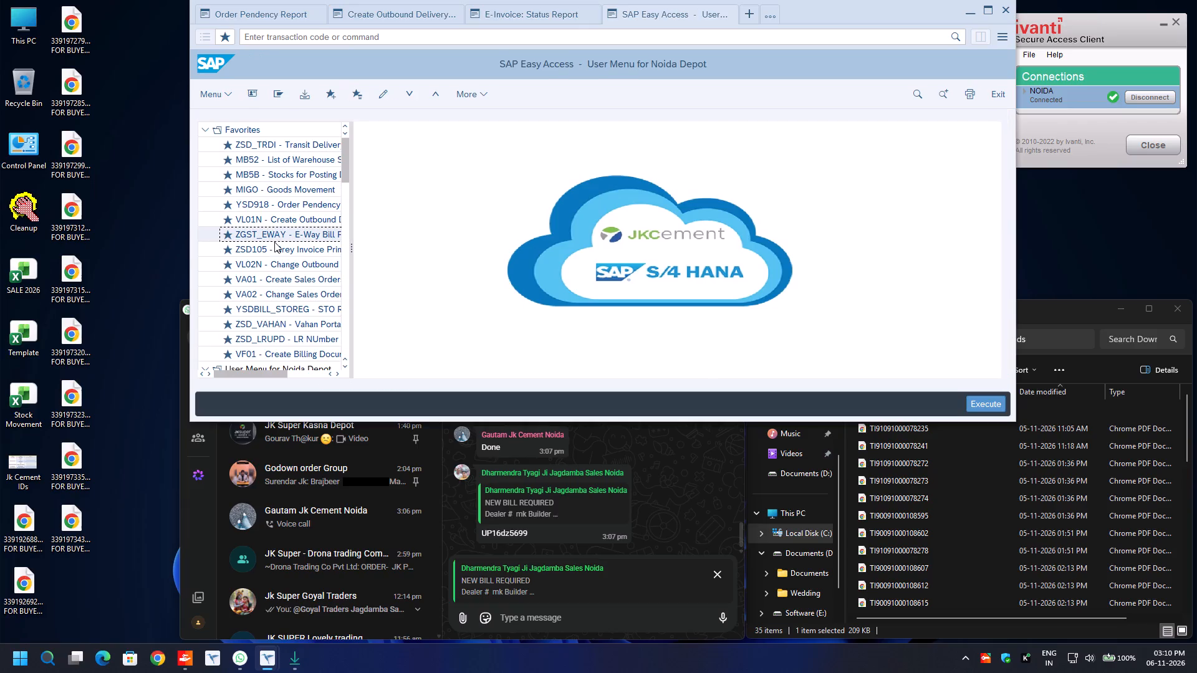
double_click(275, 249)
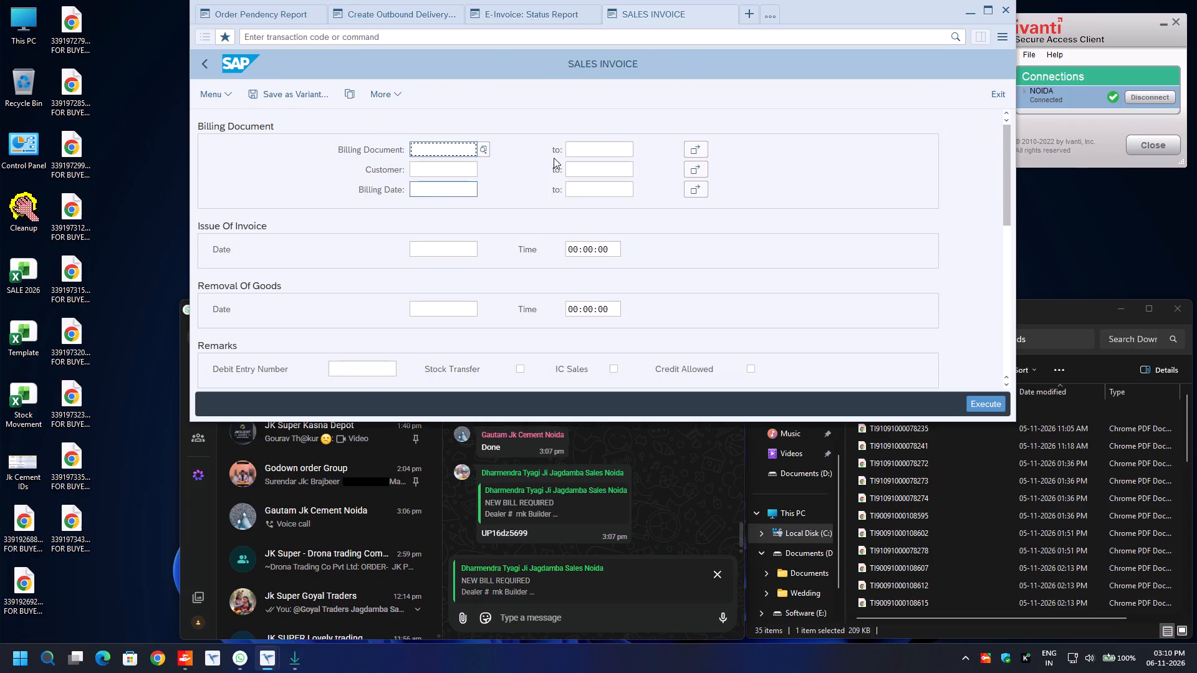
click(704, 153)
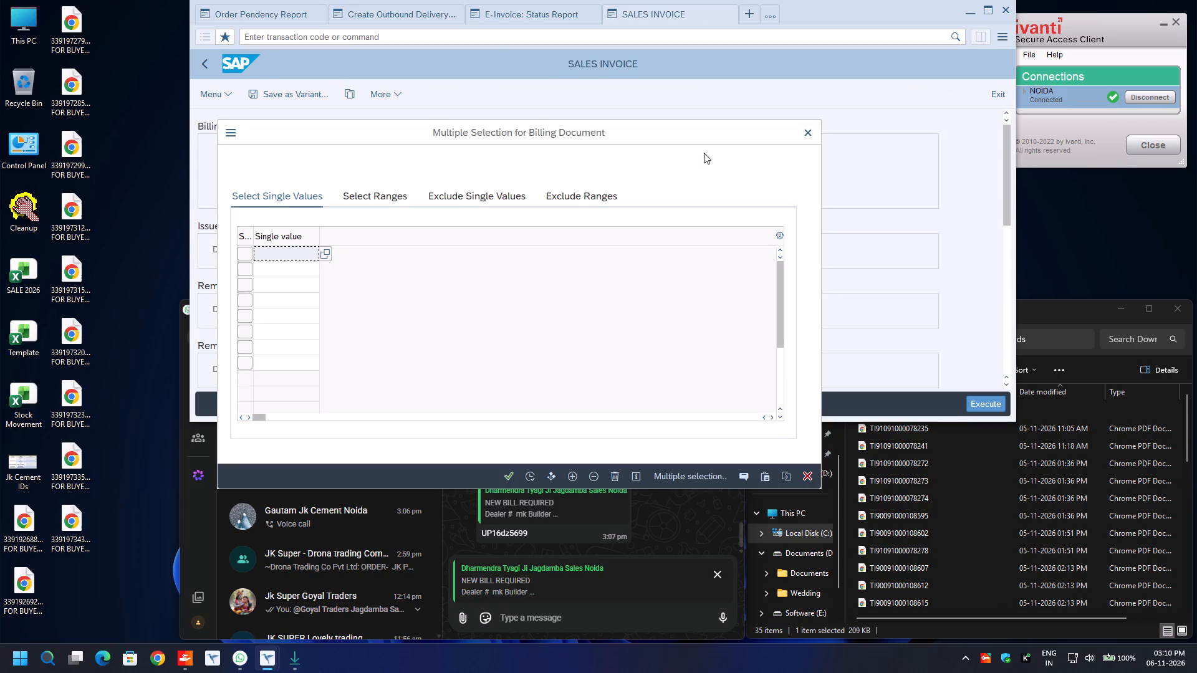
key(ctrl+v)
key(F8)
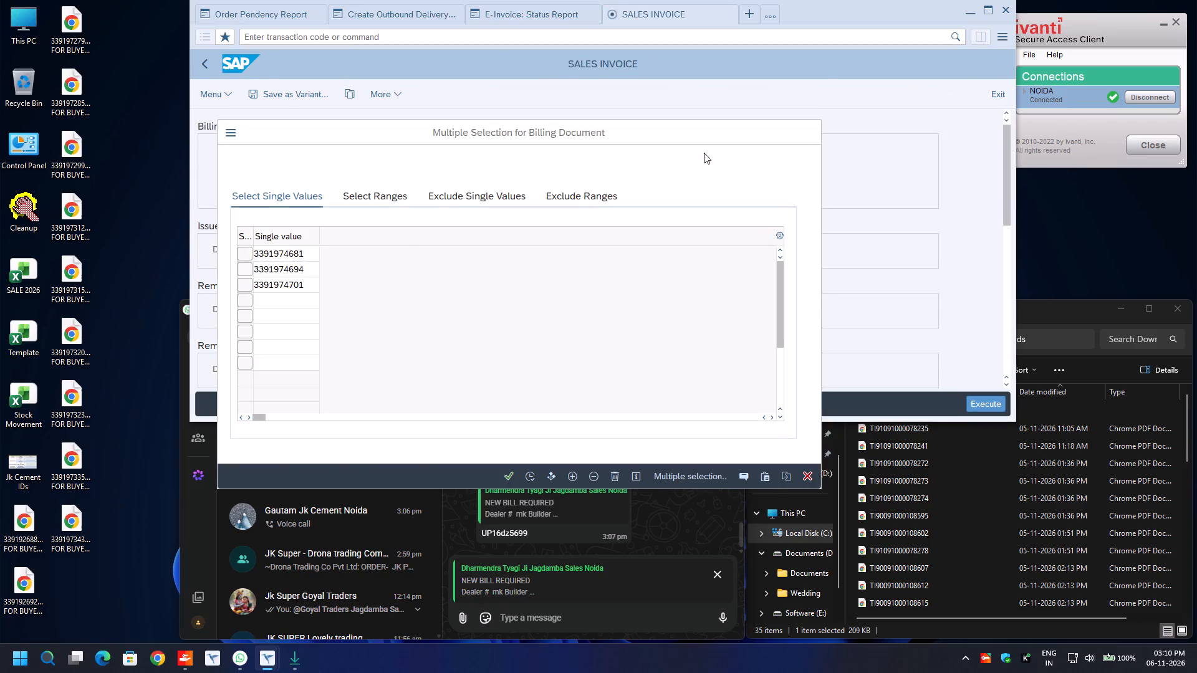
Enable A4 Page Print, Digitally Signed and Add New Signature, choose Download as the signature option, and run the invoice output.
scroll(525, 277, down, 8)
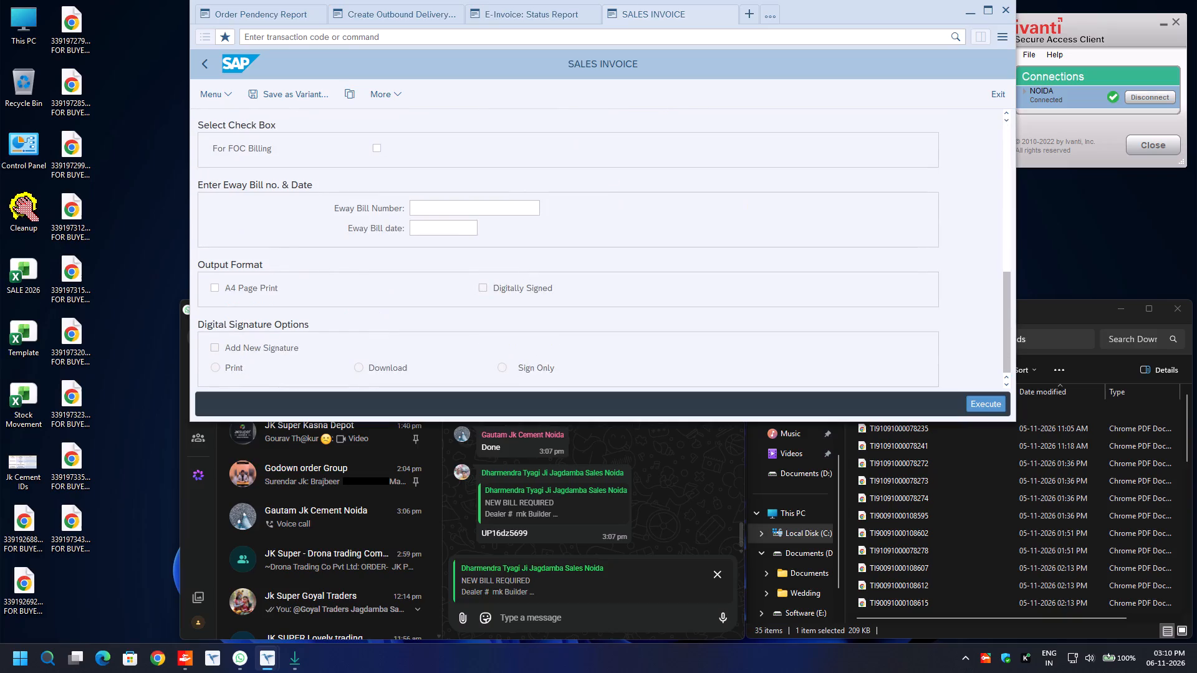
click(217, 289)
key(Tab)
key(space)
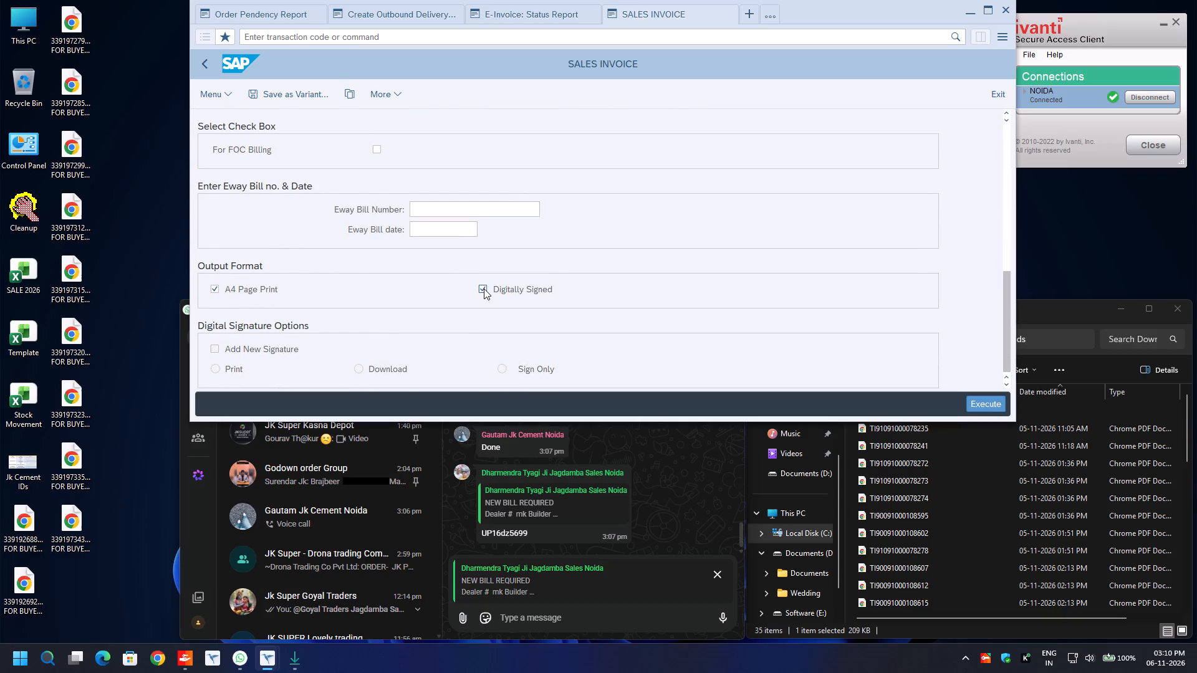
key(Tab)
key(space)
key(Tab)
key(Right)
key(F8)
Select only the Original For Buyer copy for the invoice output and confirm.
key(space)
key(Return)
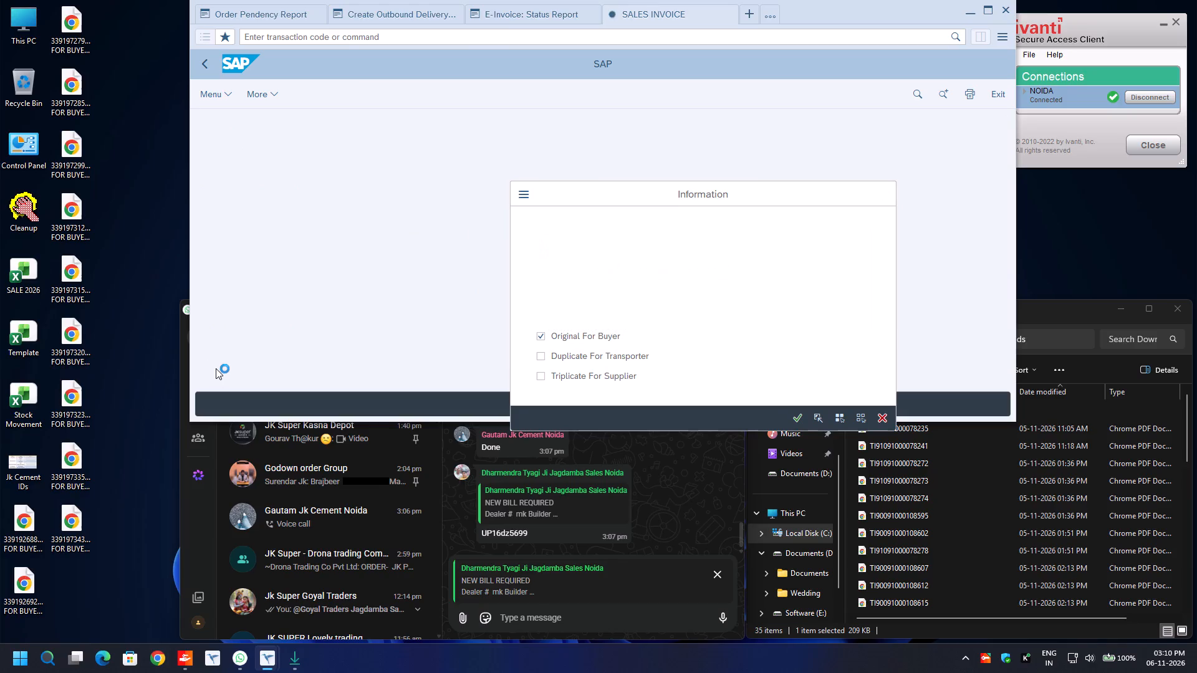
click(506, 14)
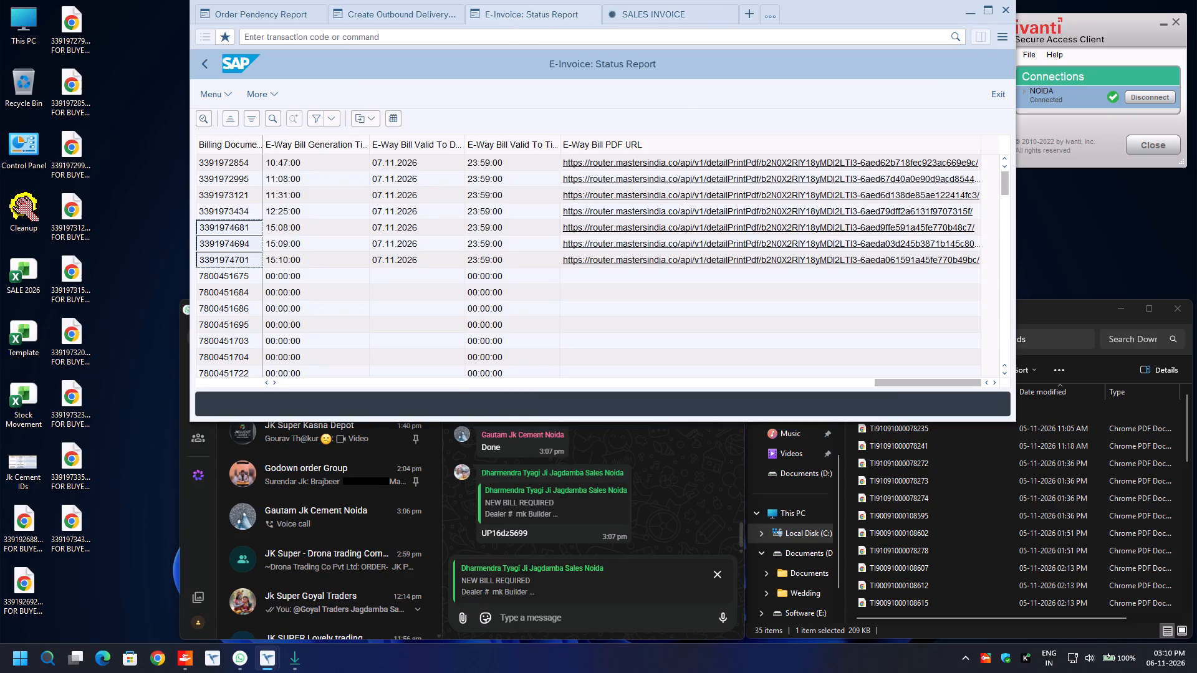
click(701, 228)
key(Left)
key(Return)
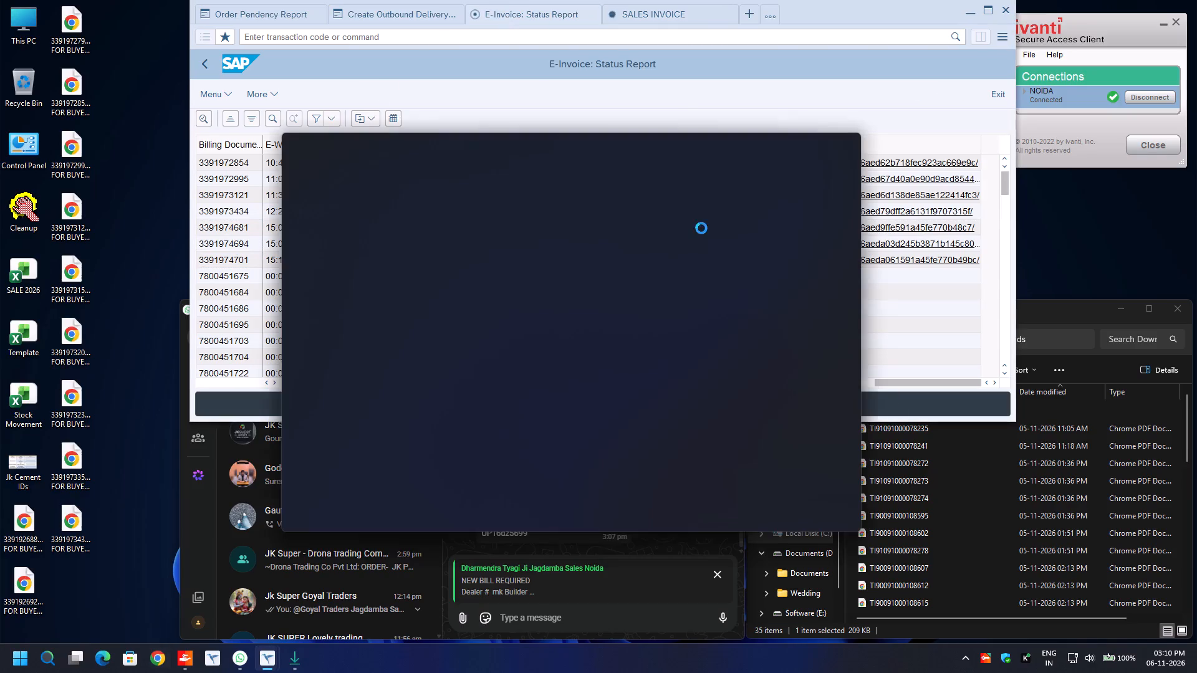
click(941, 241)
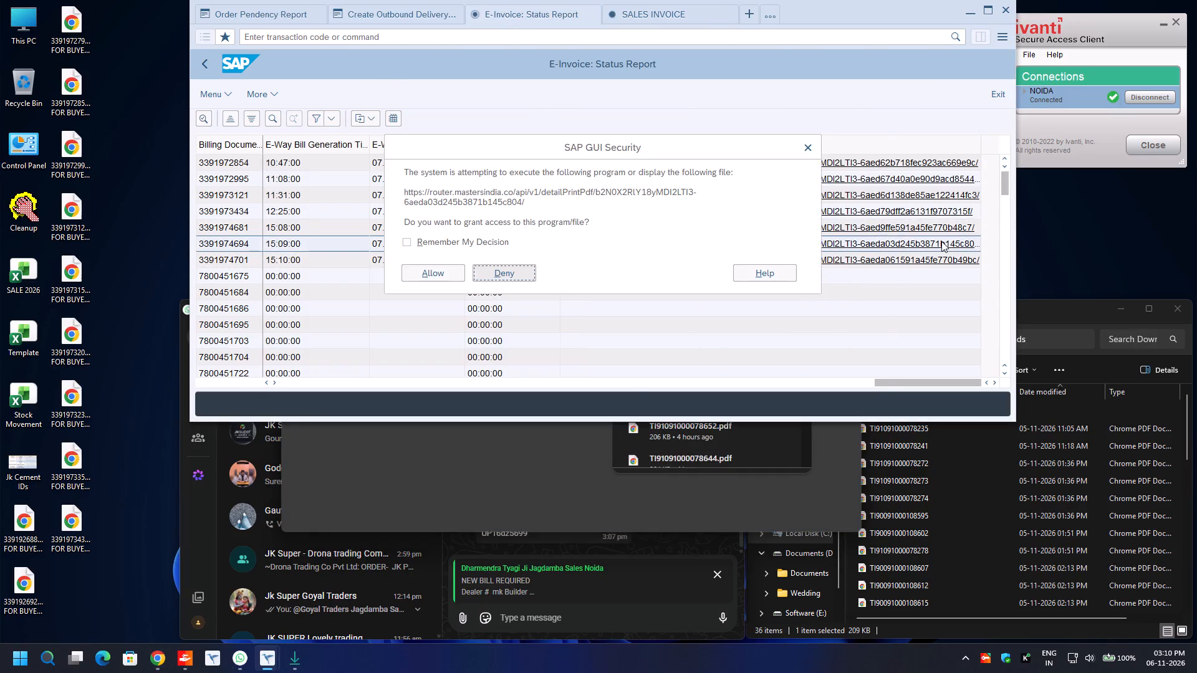
key(Left)
key(Return)
click(922, 259)
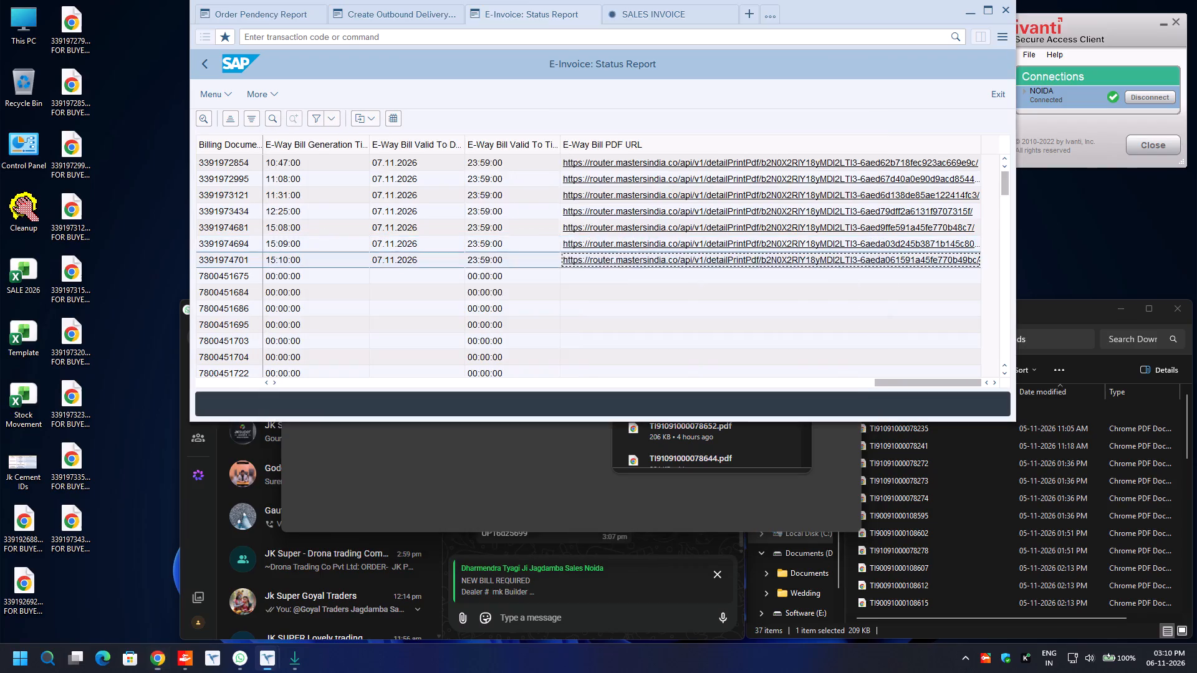
key(Left)
key(Return)
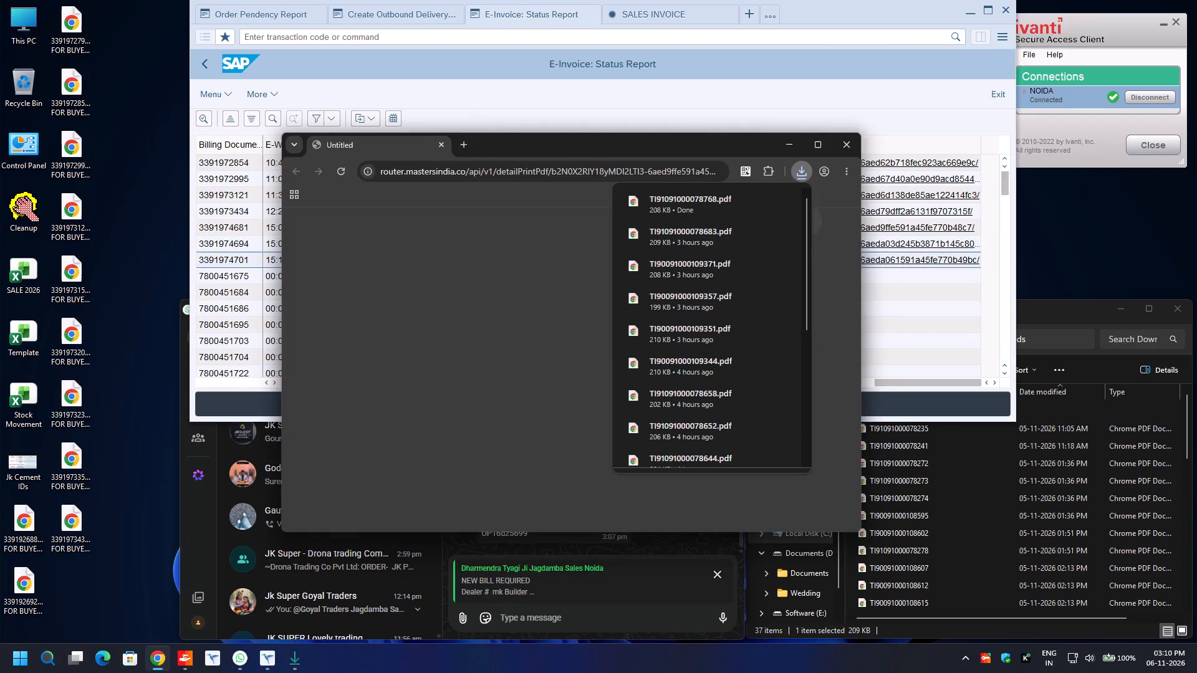
Show the downloaded file TI91091000078768.pdf in its Downloads folder.
click(759, 201)
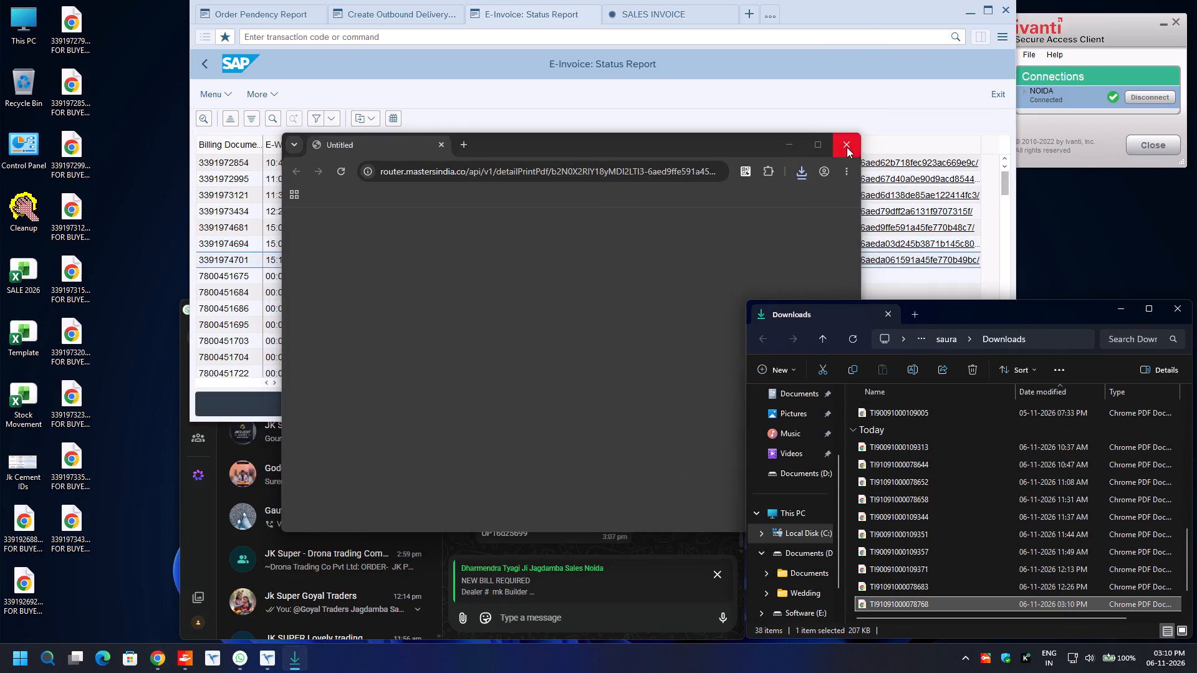
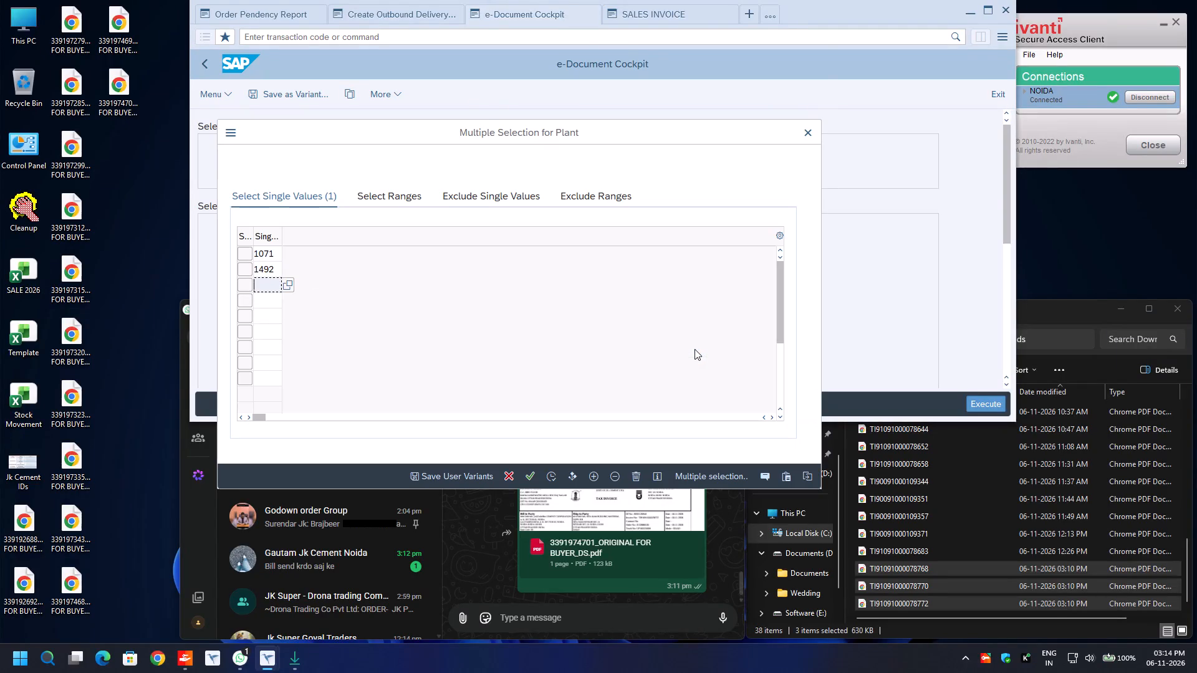
Add plants 8134 and 8135 to the plant selection and run the e-Document Cockpit report for e-Invoice.
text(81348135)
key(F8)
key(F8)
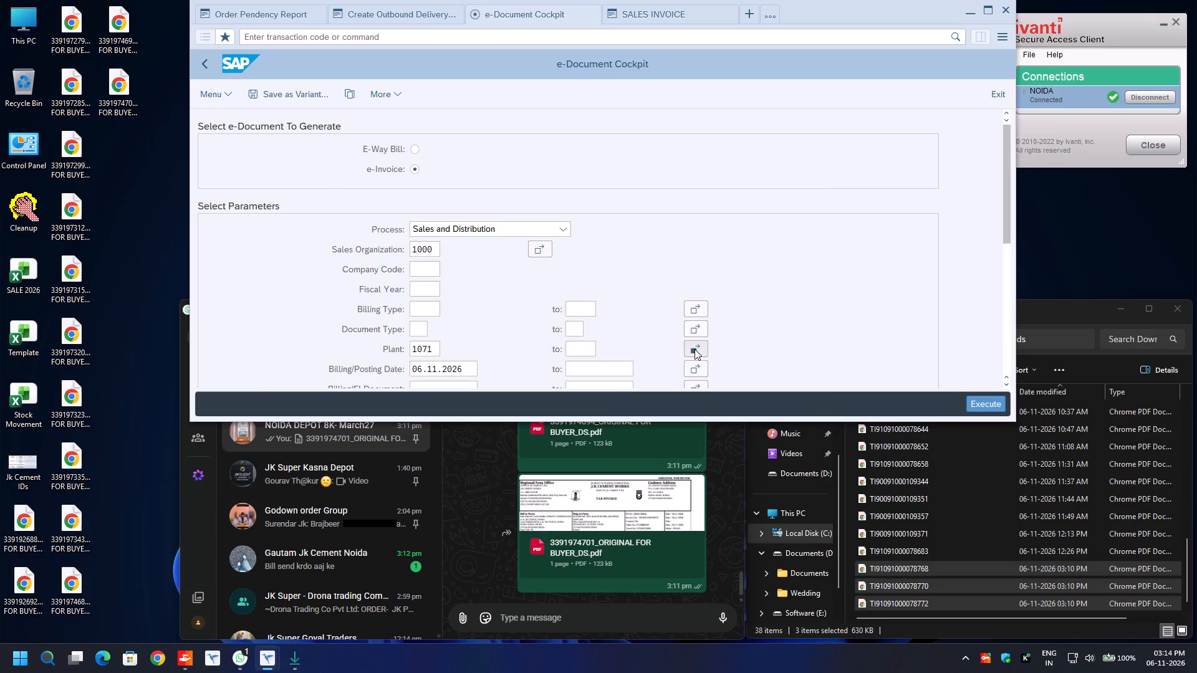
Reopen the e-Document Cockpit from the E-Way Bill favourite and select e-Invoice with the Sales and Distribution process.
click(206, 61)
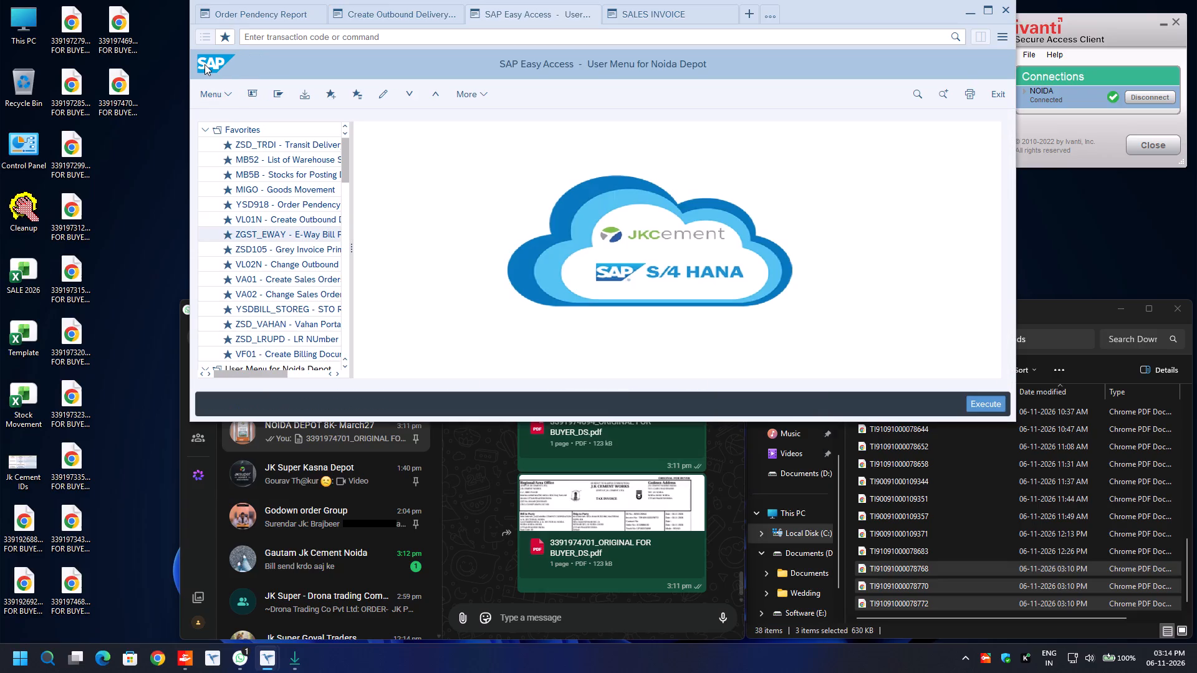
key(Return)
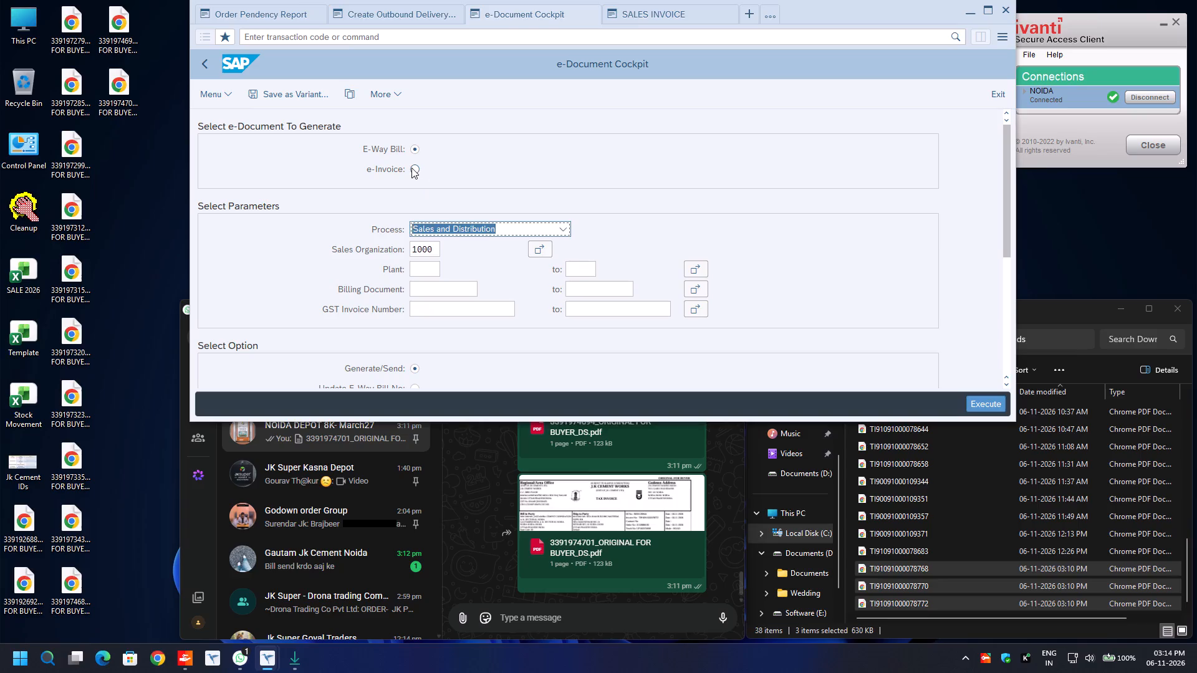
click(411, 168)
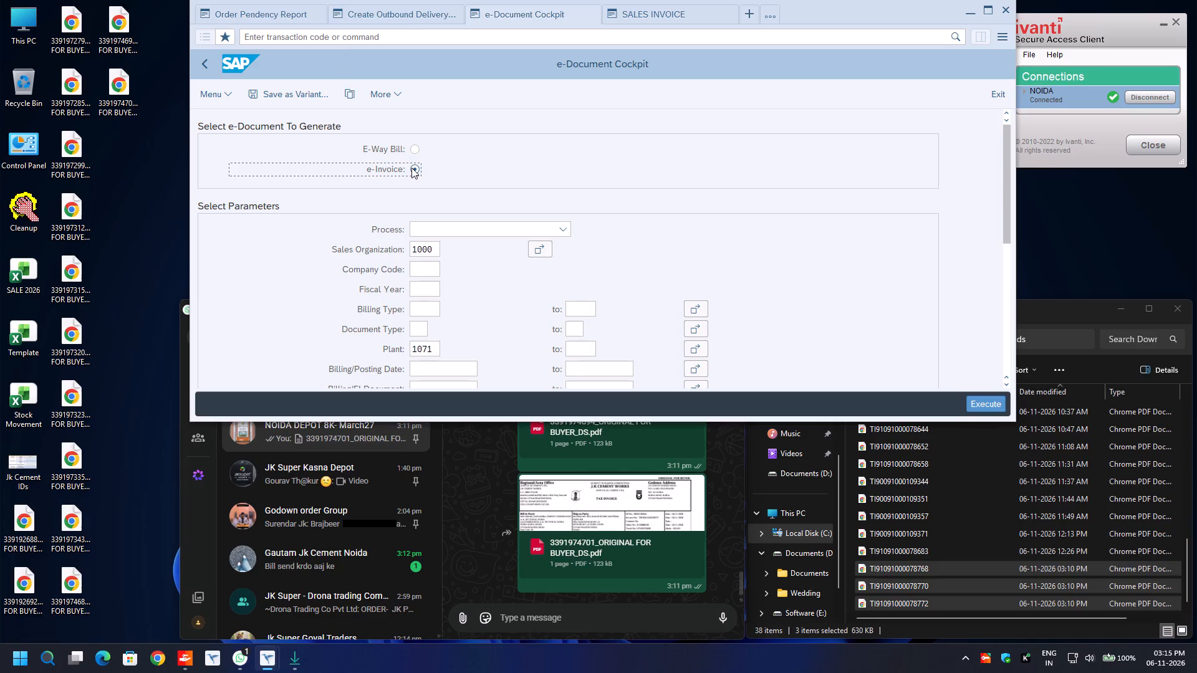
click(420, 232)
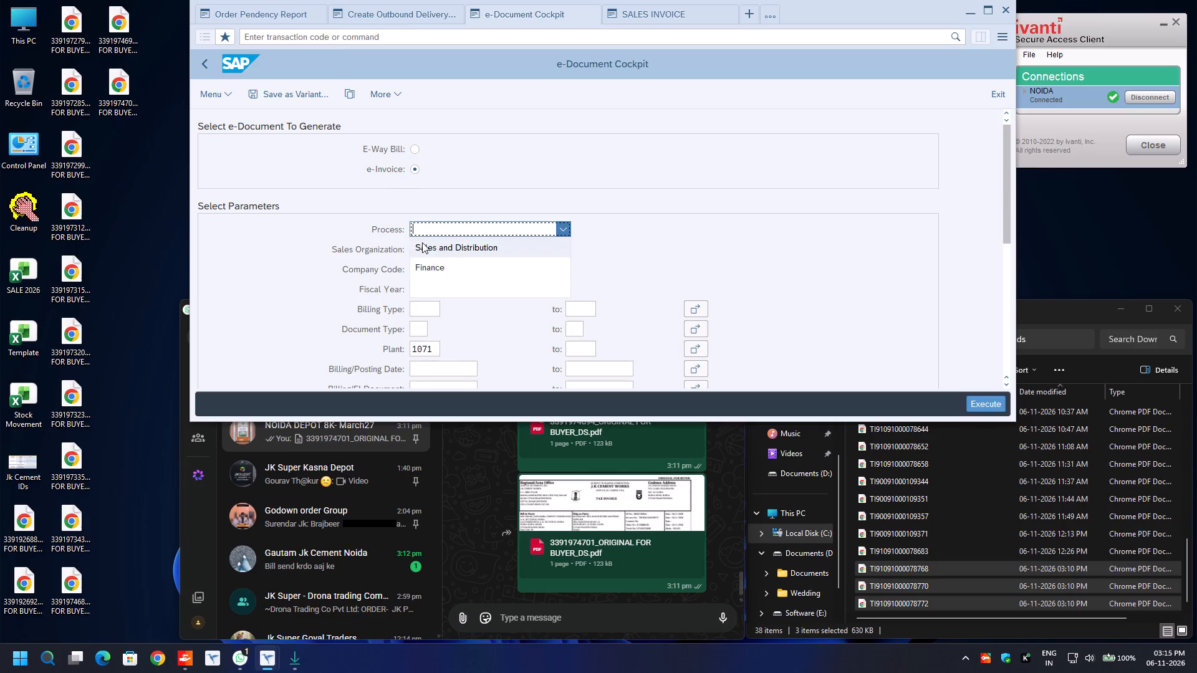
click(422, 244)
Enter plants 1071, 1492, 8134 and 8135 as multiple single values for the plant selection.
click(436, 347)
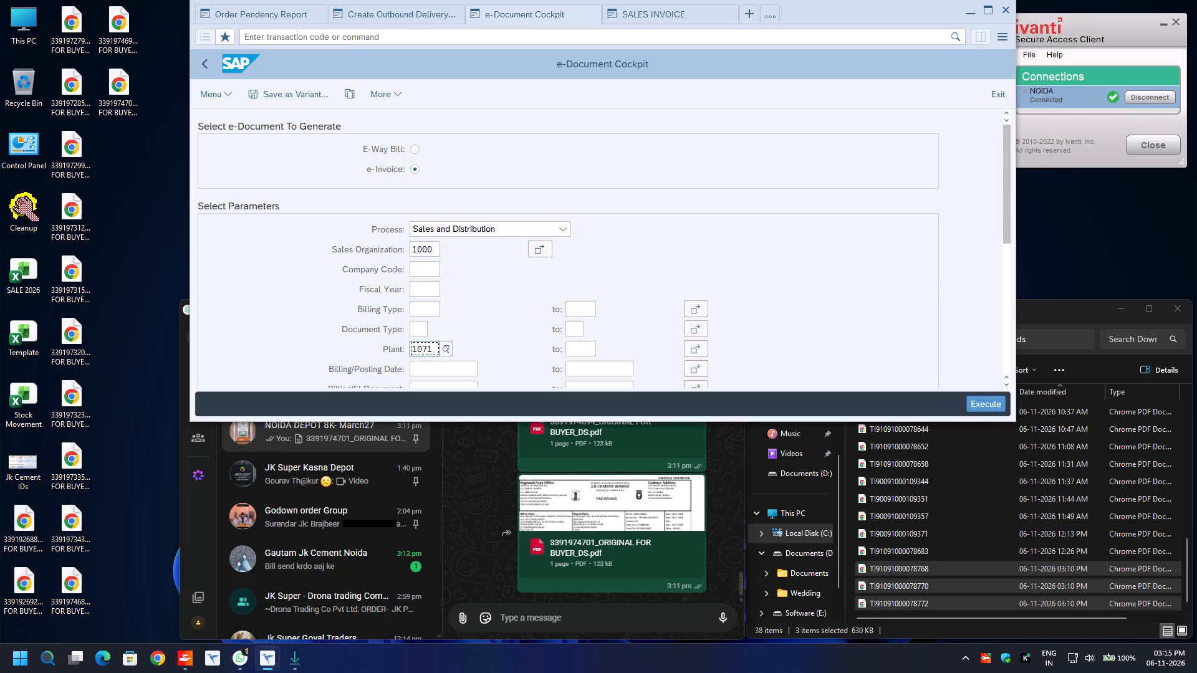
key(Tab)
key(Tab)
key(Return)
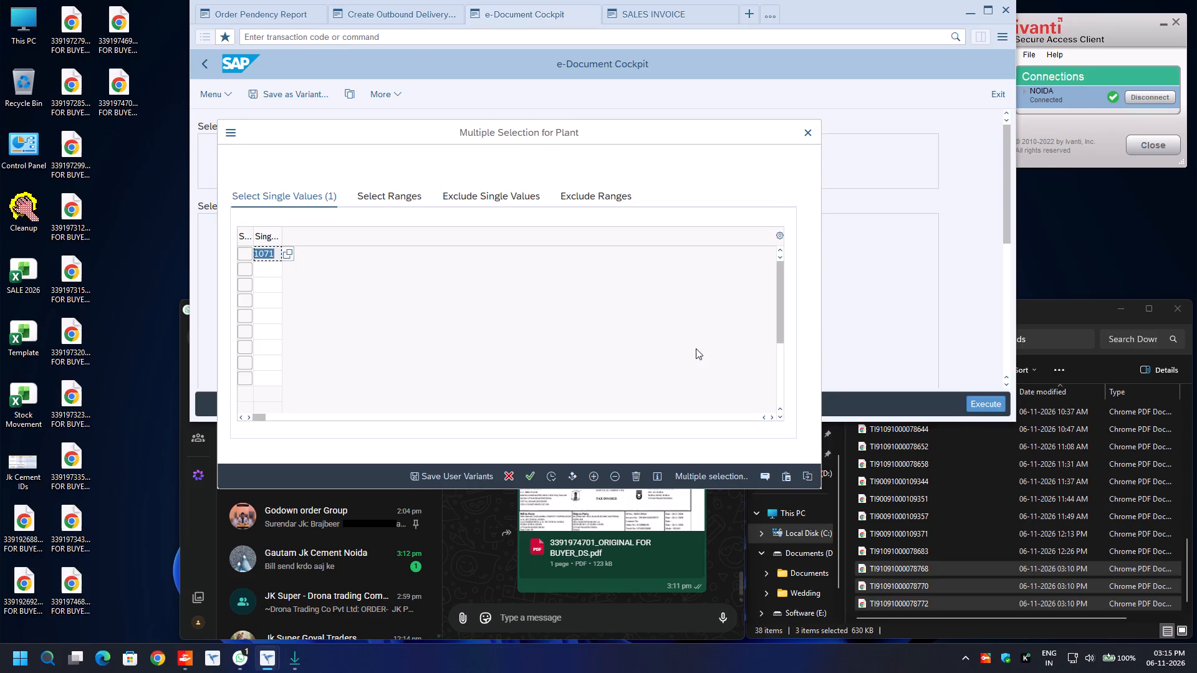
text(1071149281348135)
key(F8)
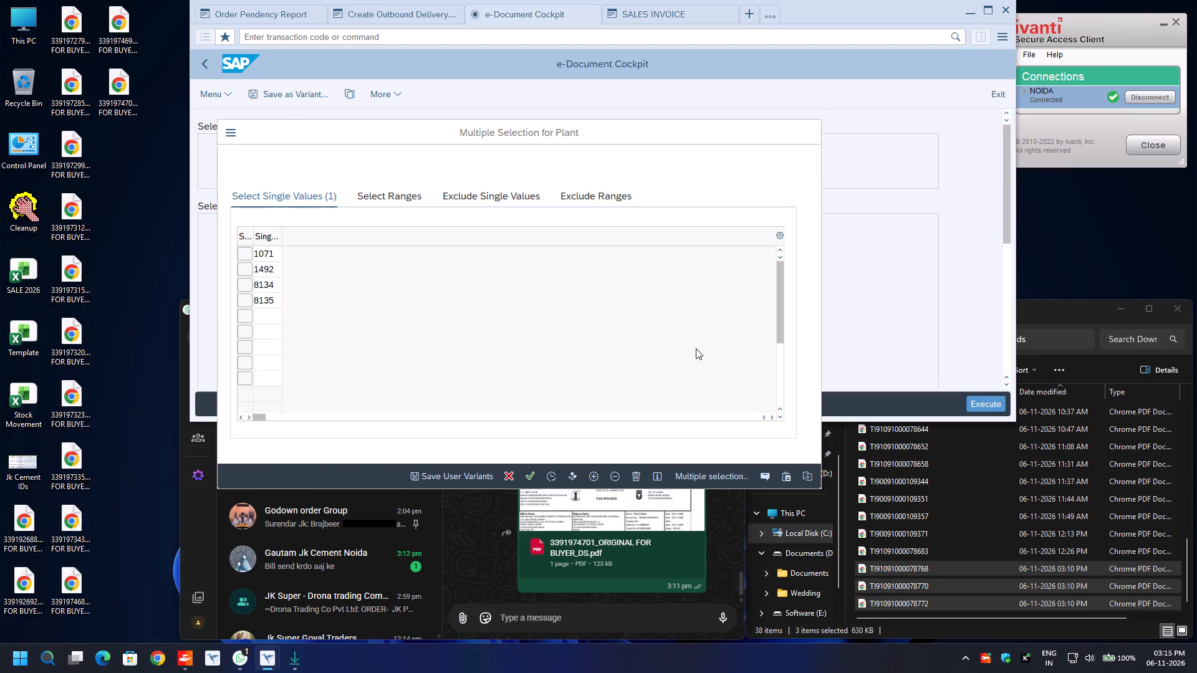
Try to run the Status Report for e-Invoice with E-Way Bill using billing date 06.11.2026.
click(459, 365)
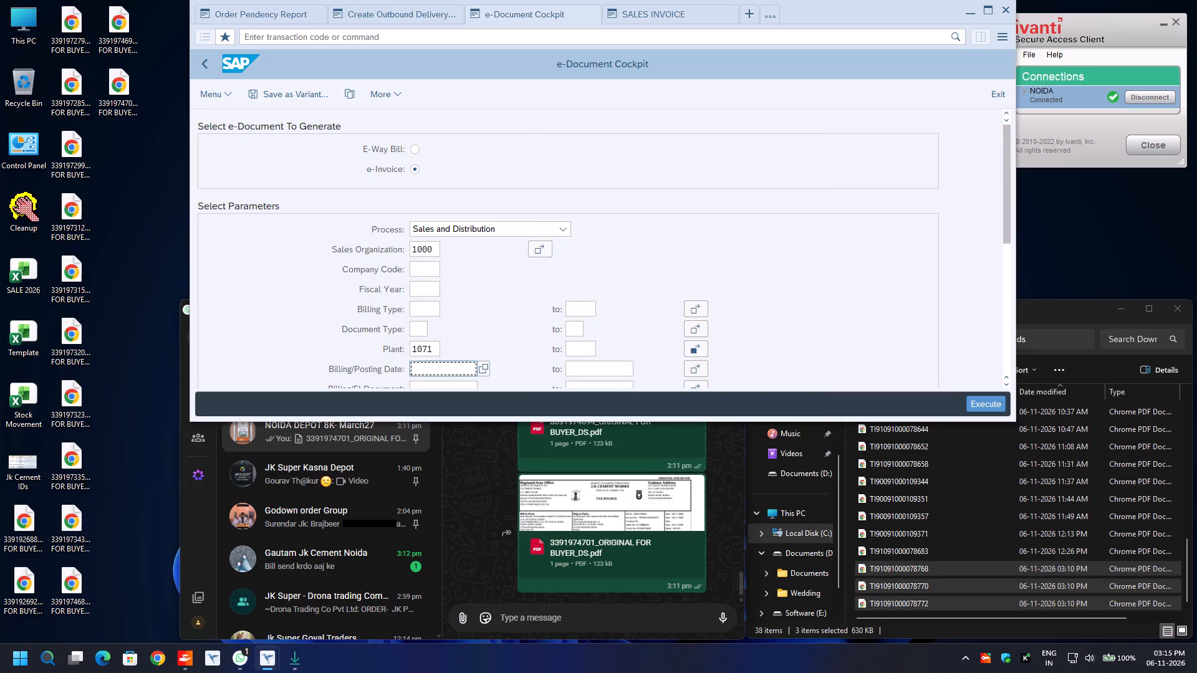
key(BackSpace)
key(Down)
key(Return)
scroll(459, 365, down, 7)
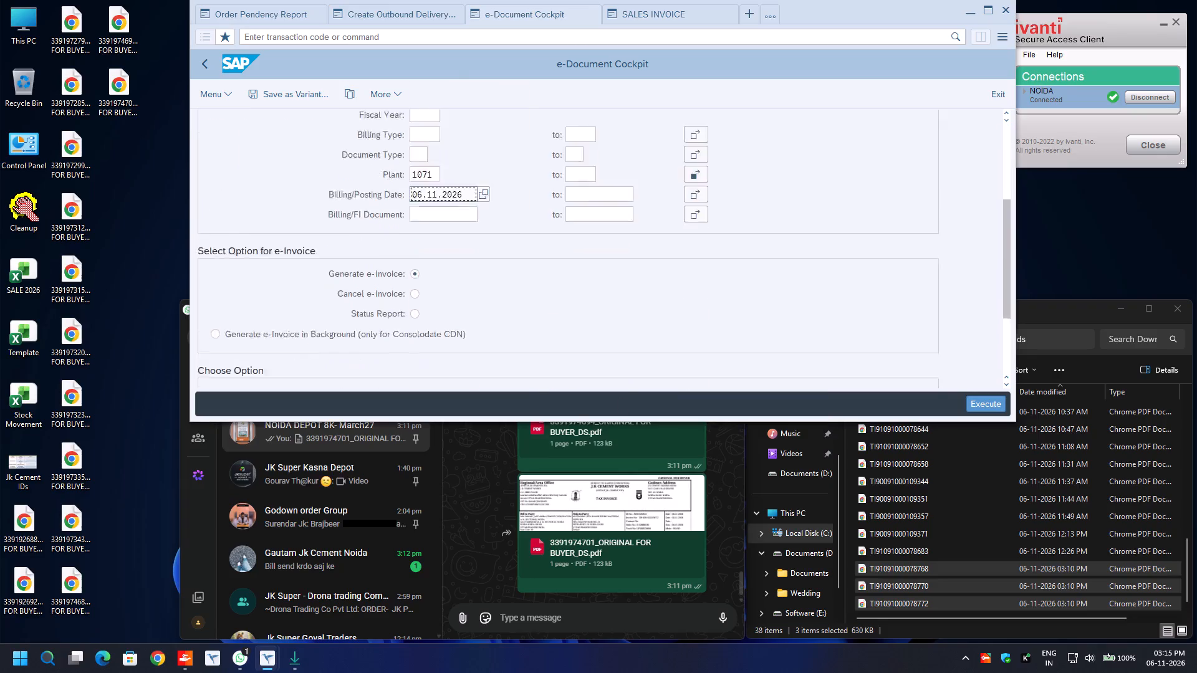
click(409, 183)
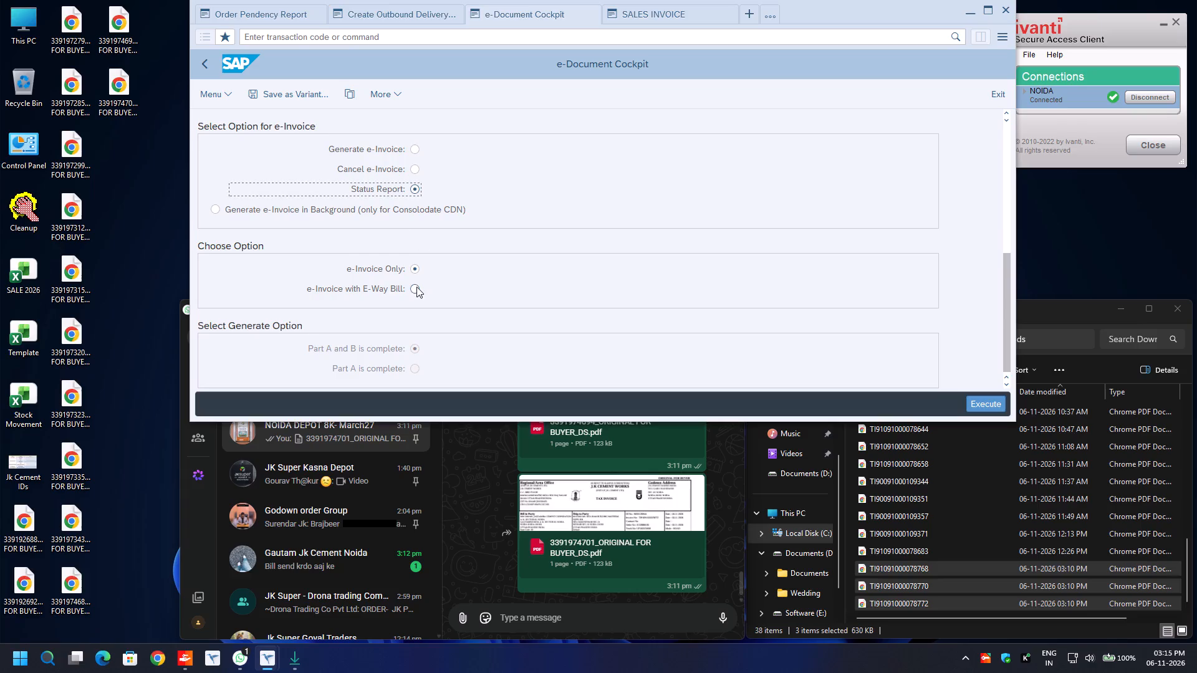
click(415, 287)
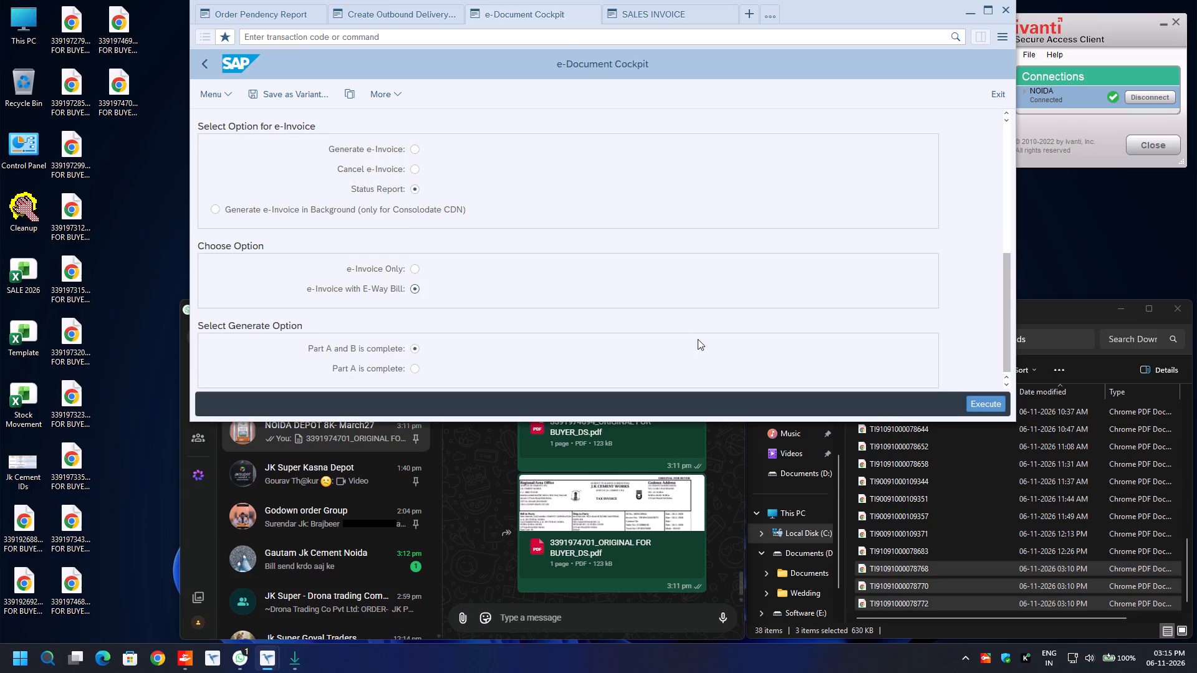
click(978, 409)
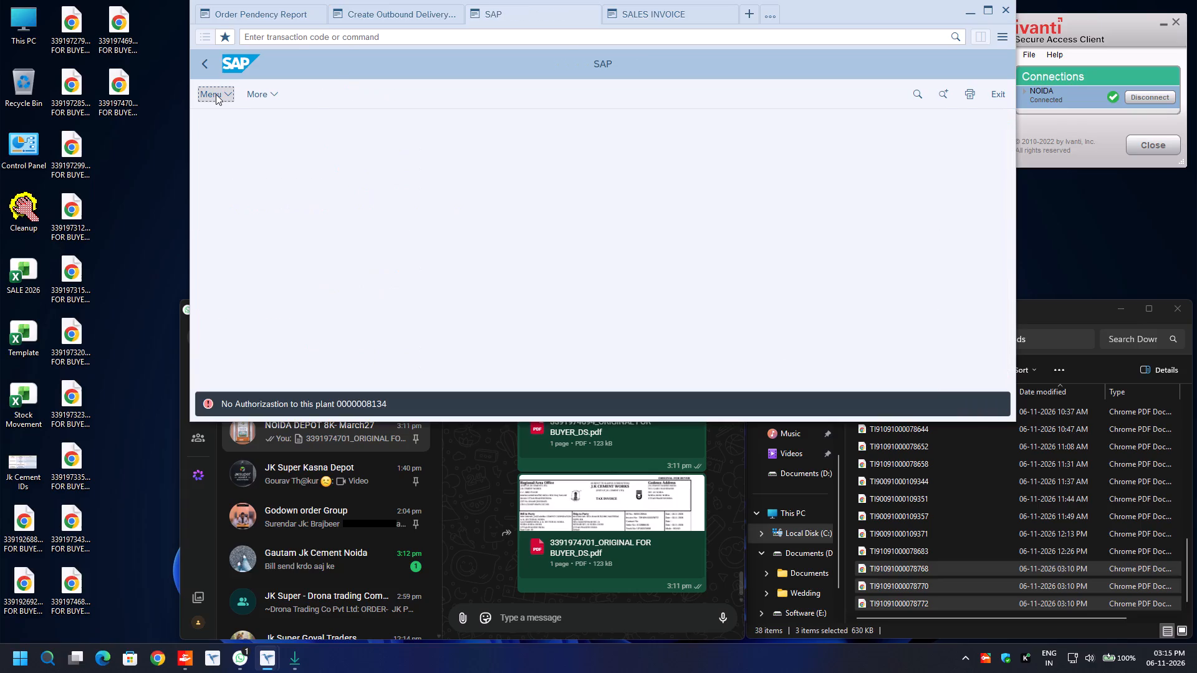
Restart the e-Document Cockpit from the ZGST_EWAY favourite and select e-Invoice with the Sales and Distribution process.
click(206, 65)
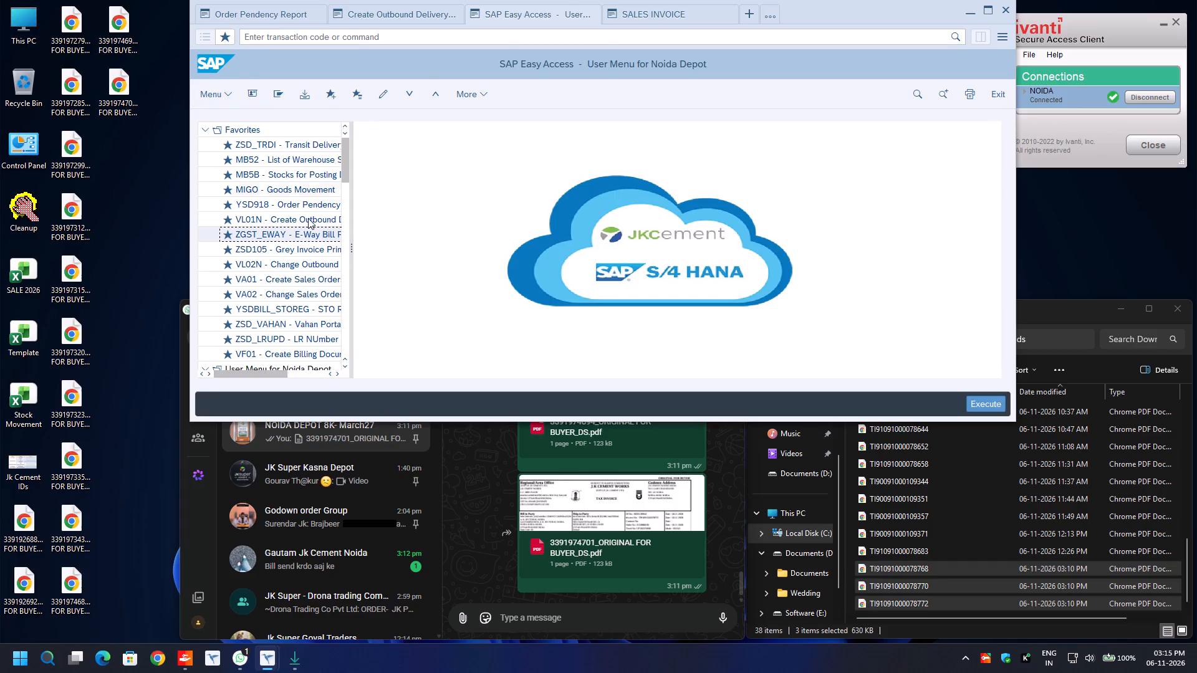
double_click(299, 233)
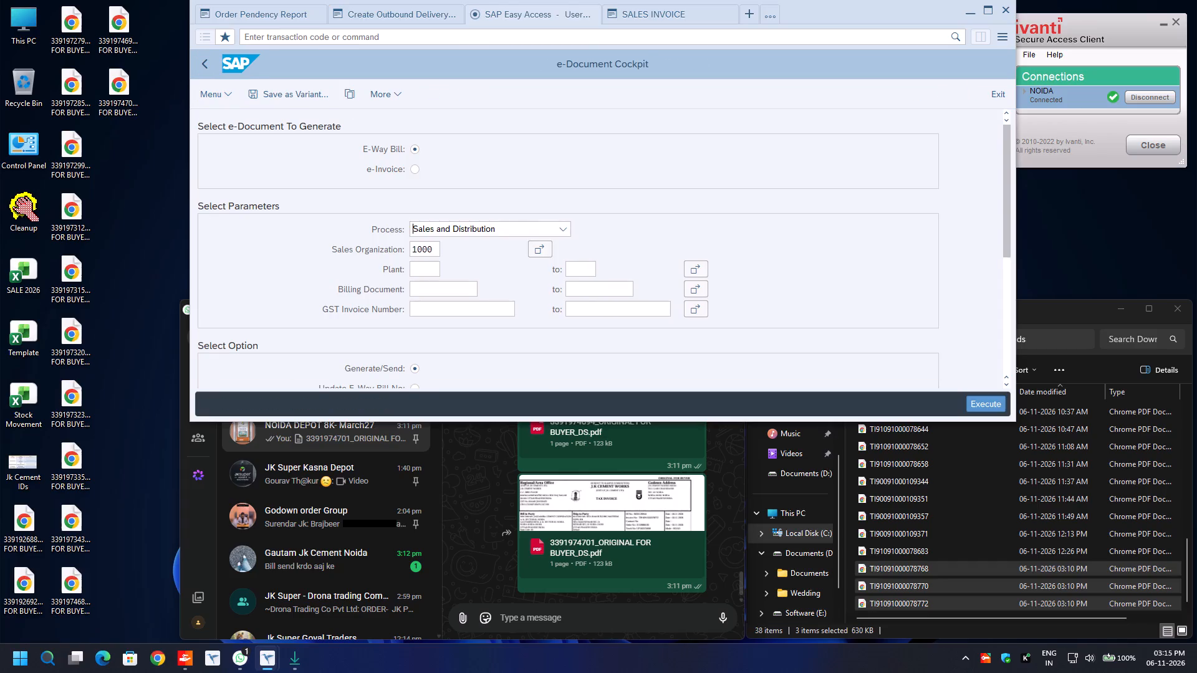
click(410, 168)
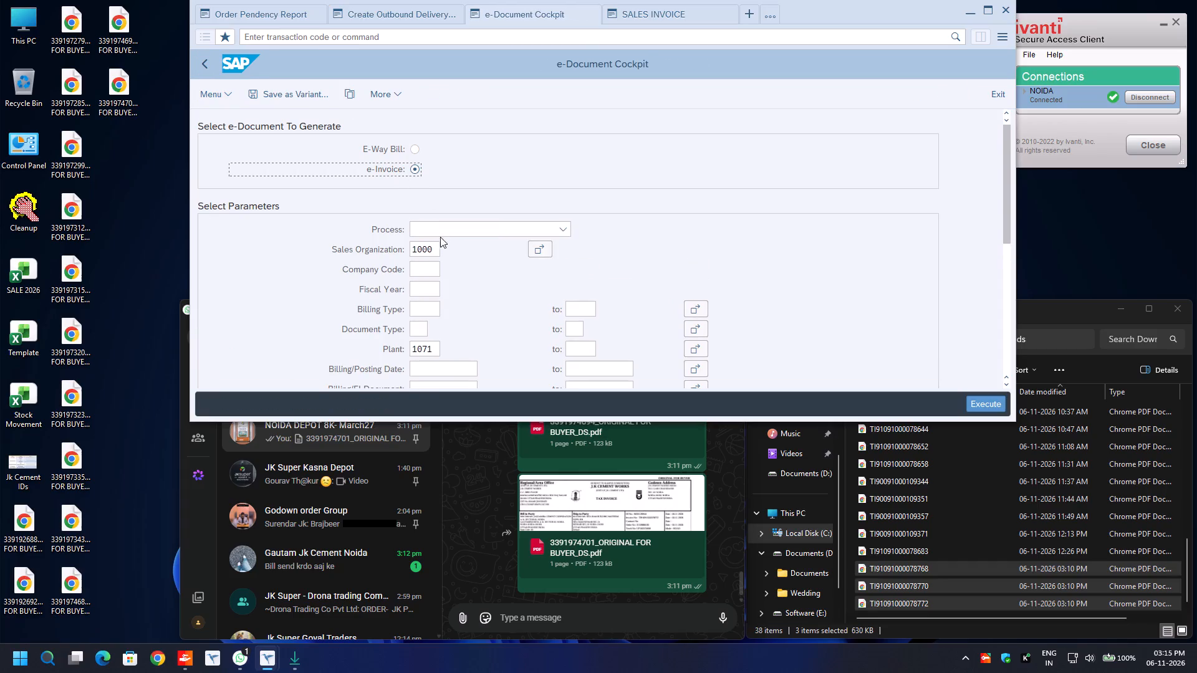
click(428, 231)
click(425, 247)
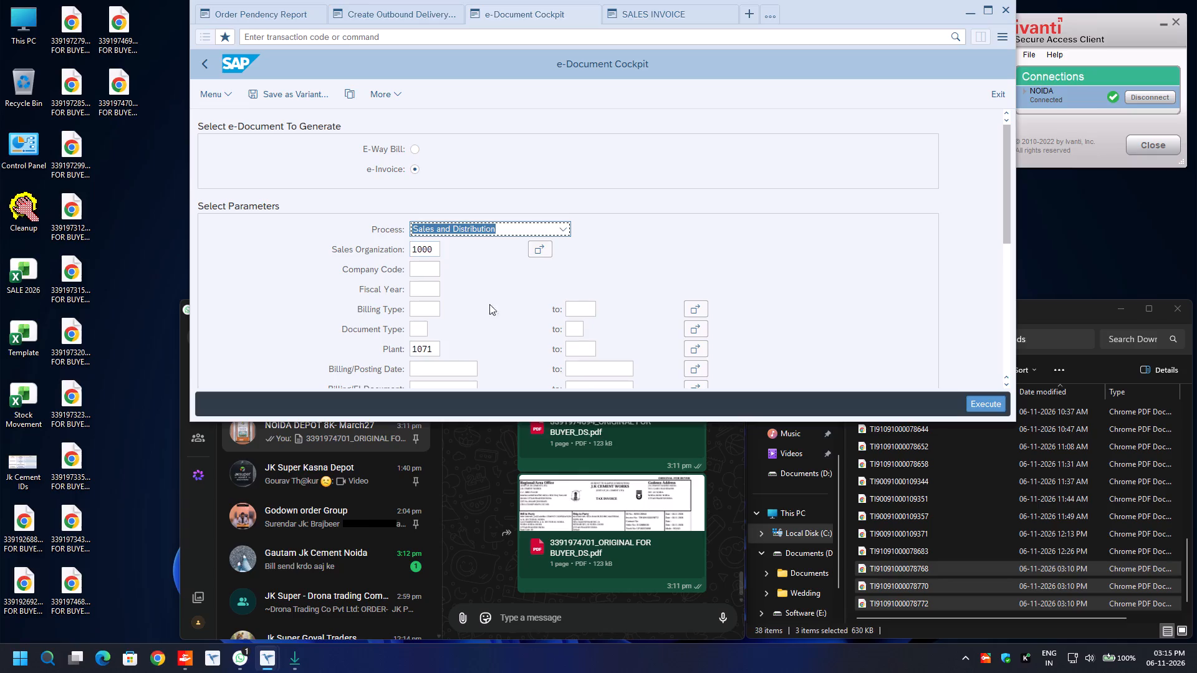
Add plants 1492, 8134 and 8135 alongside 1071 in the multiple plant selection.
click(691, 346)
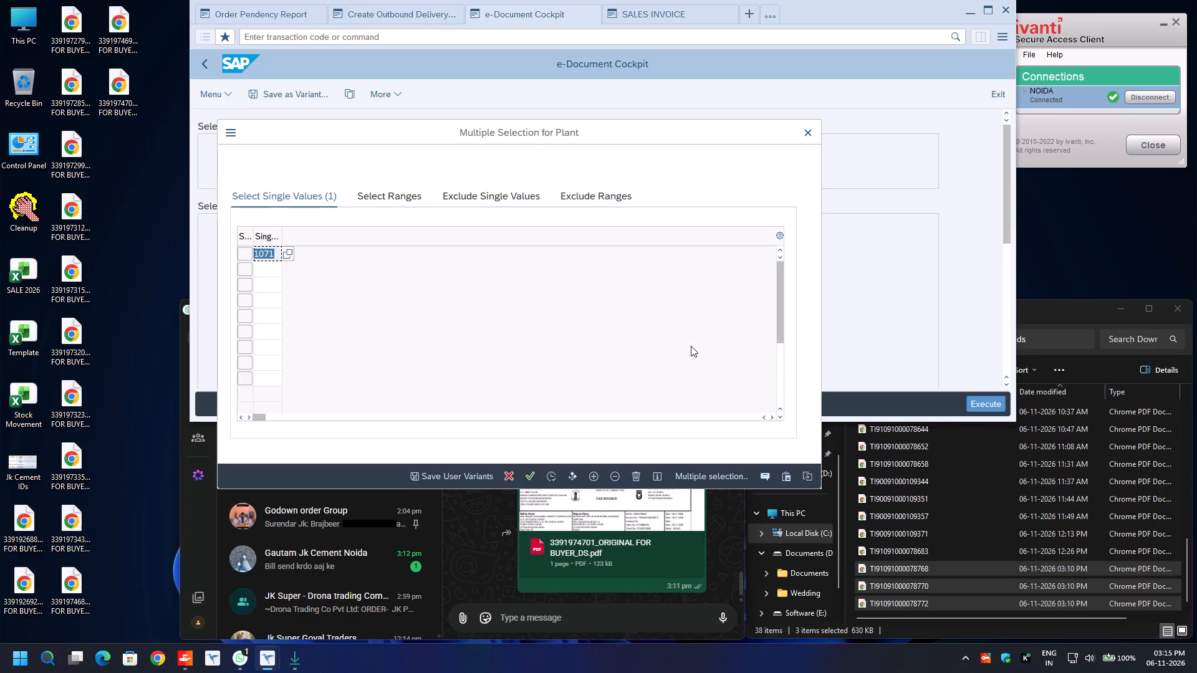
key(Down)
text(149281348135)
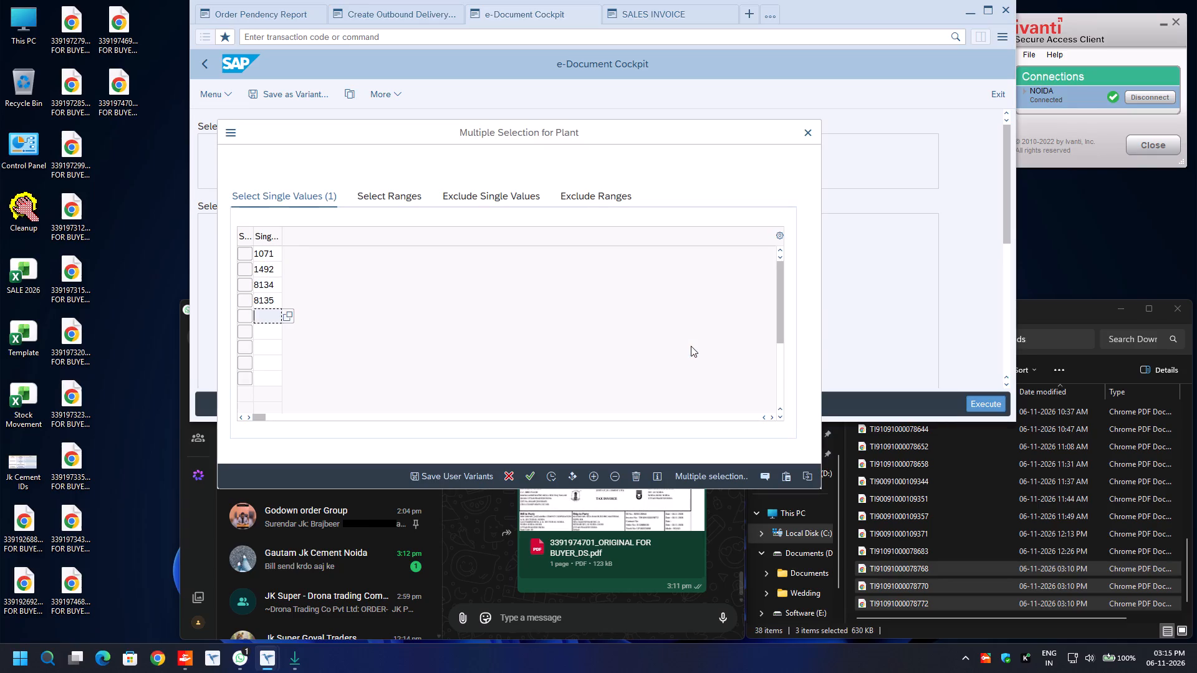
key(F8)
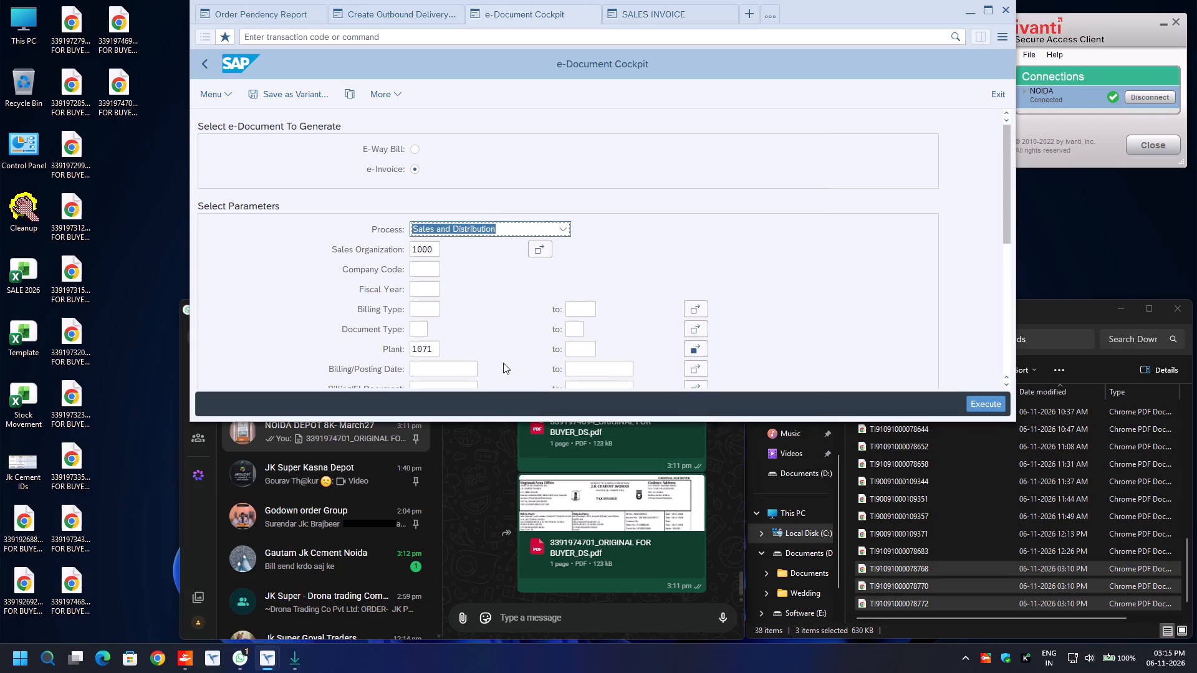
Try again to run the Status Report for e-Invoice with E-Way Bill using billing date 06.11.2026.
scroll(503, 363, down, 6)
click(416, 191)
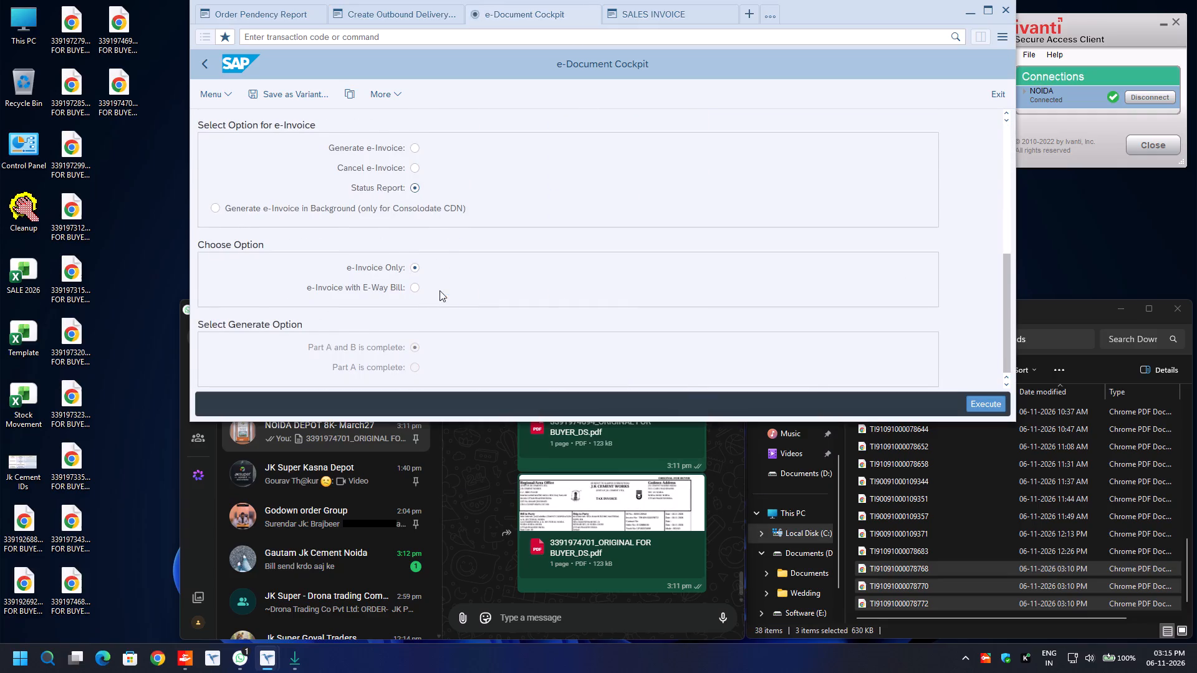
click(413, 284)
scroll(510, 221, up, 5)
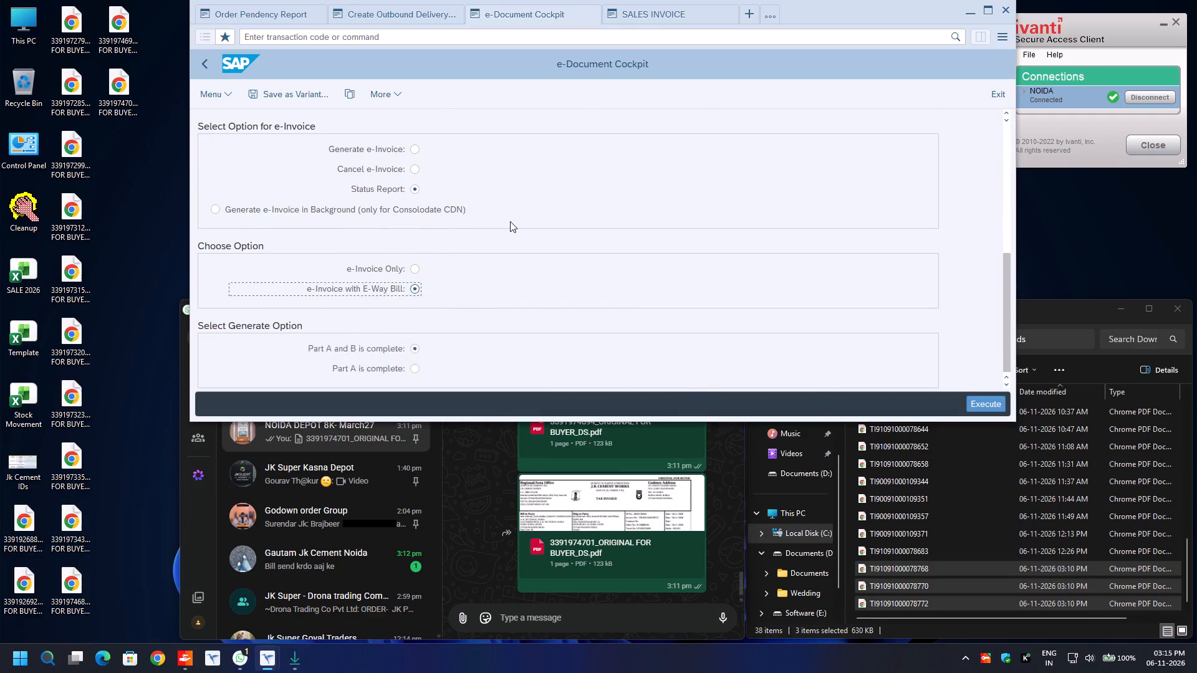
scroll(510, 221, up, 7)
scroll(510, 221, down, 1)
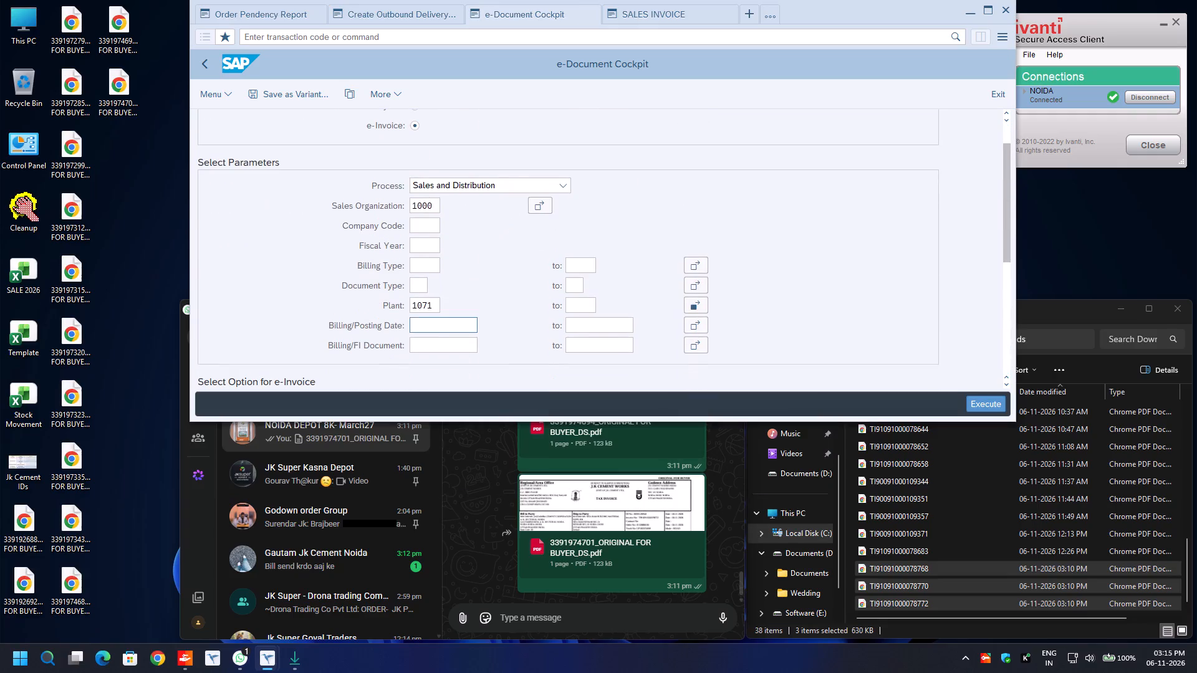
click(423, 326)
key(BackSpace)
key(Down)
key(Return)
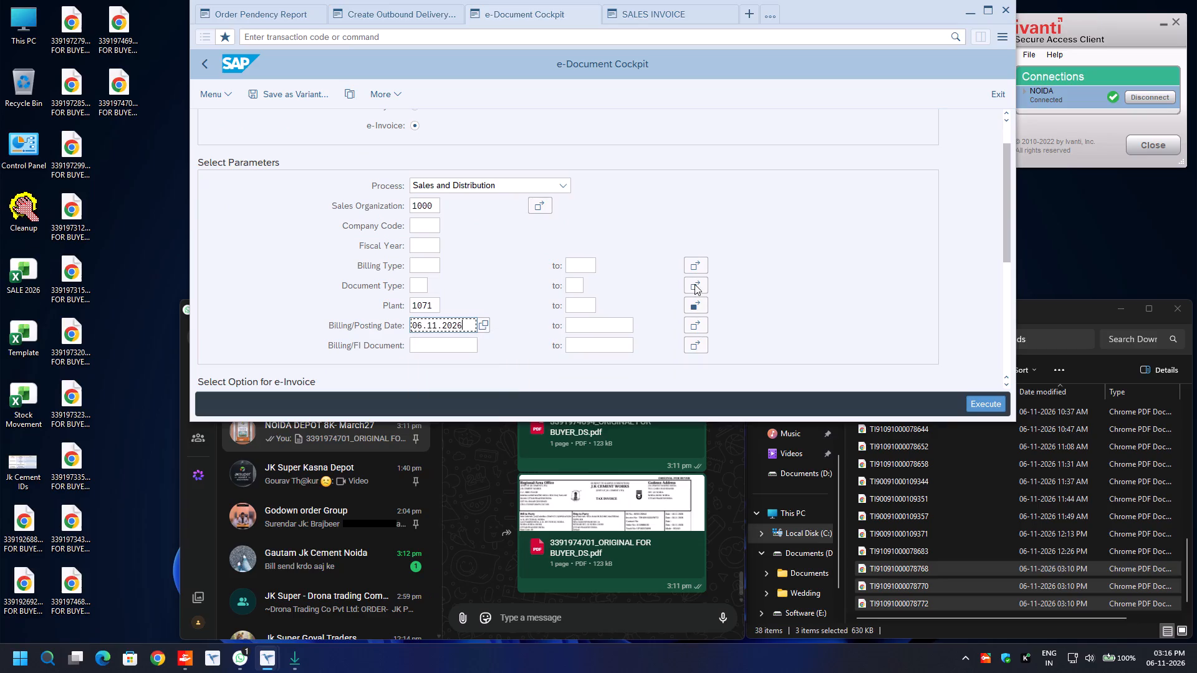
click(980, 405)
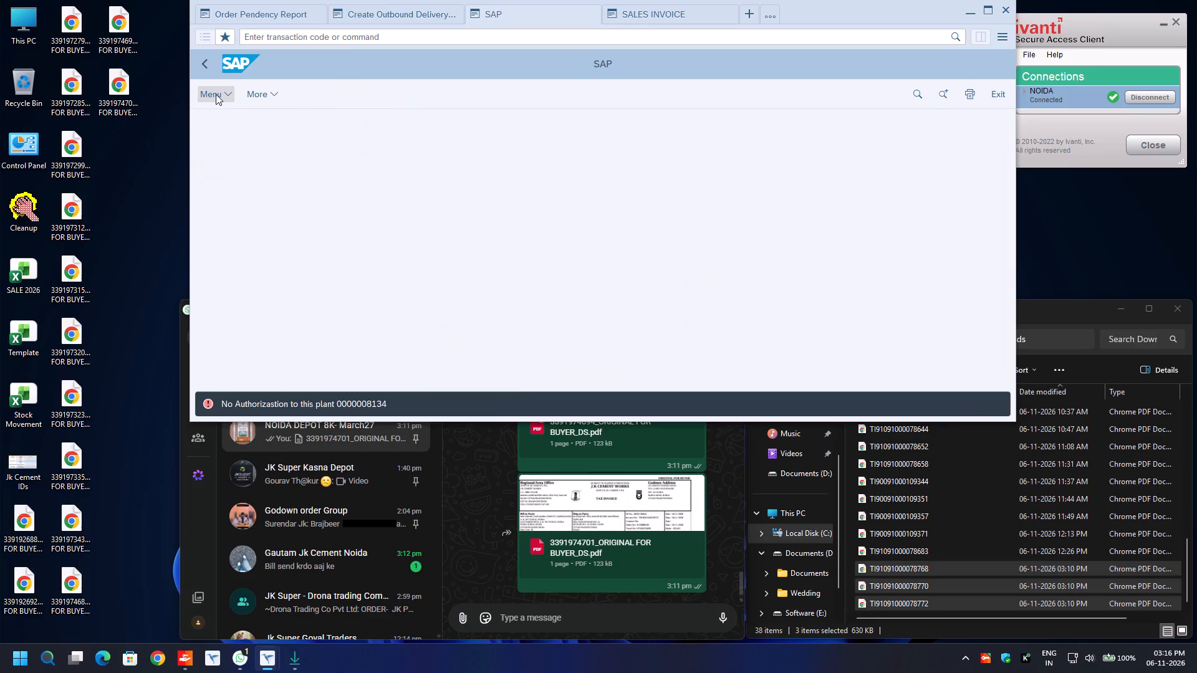
Go back, reopen the e-Document Cockpit, and select e-Invoice with the Sales and Distribution process.
drag(197, 61, 204, 64)
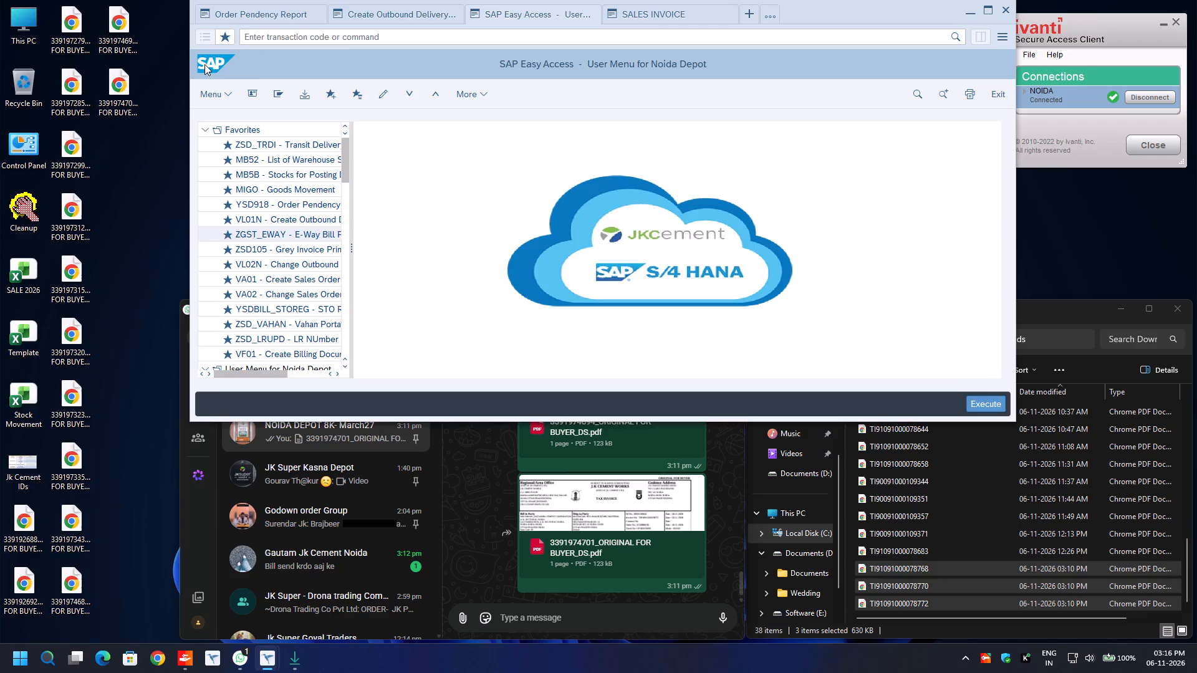
key(Return)
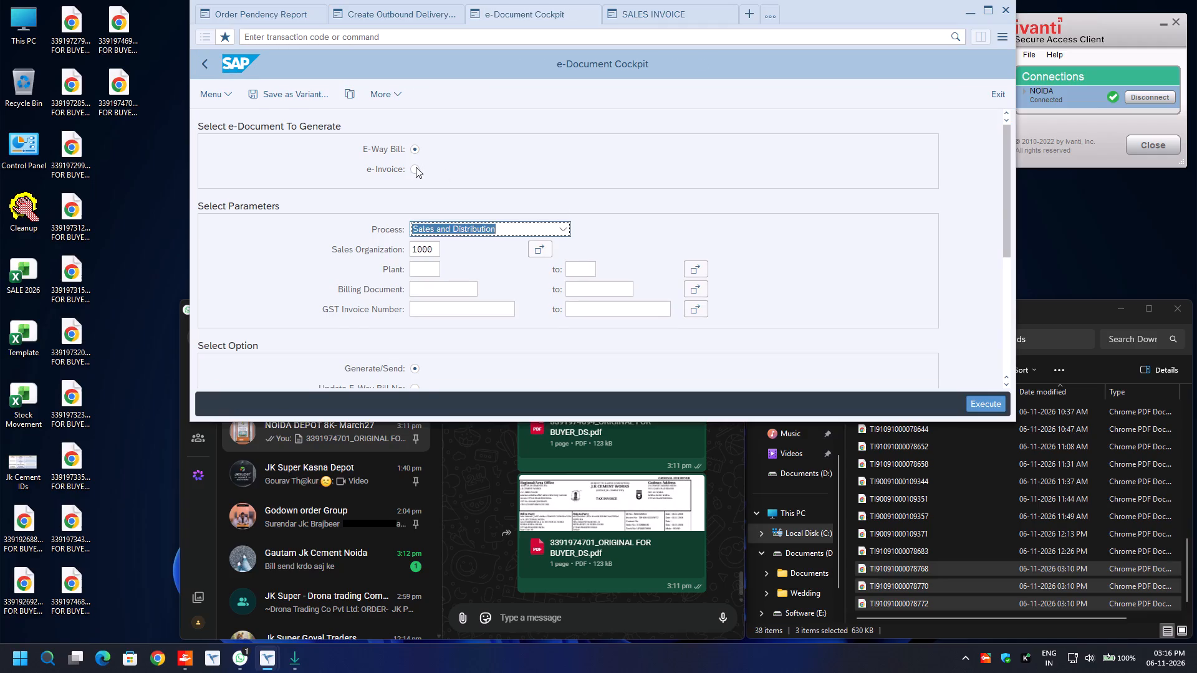
click(416, 167)
click(424, 229)
click(419, 247)
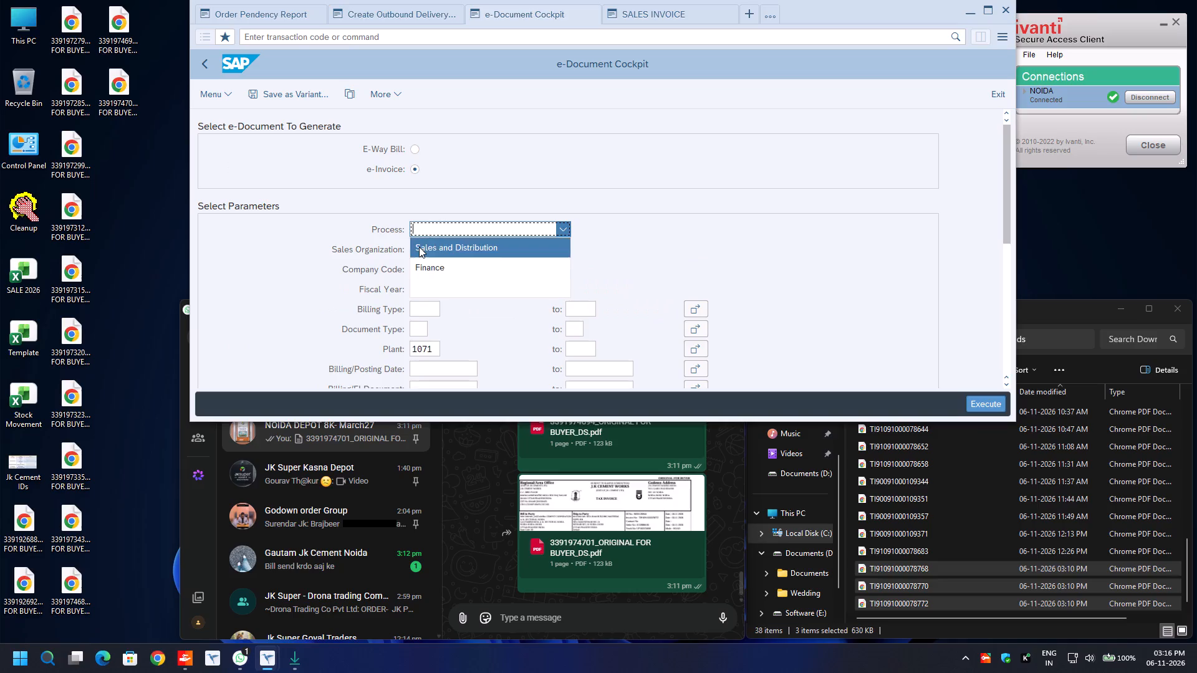
Add only plant 1492 alongside 1071 in the multiple plant selection and apply it.
click(702, 350)
key(Down)
text(1492)
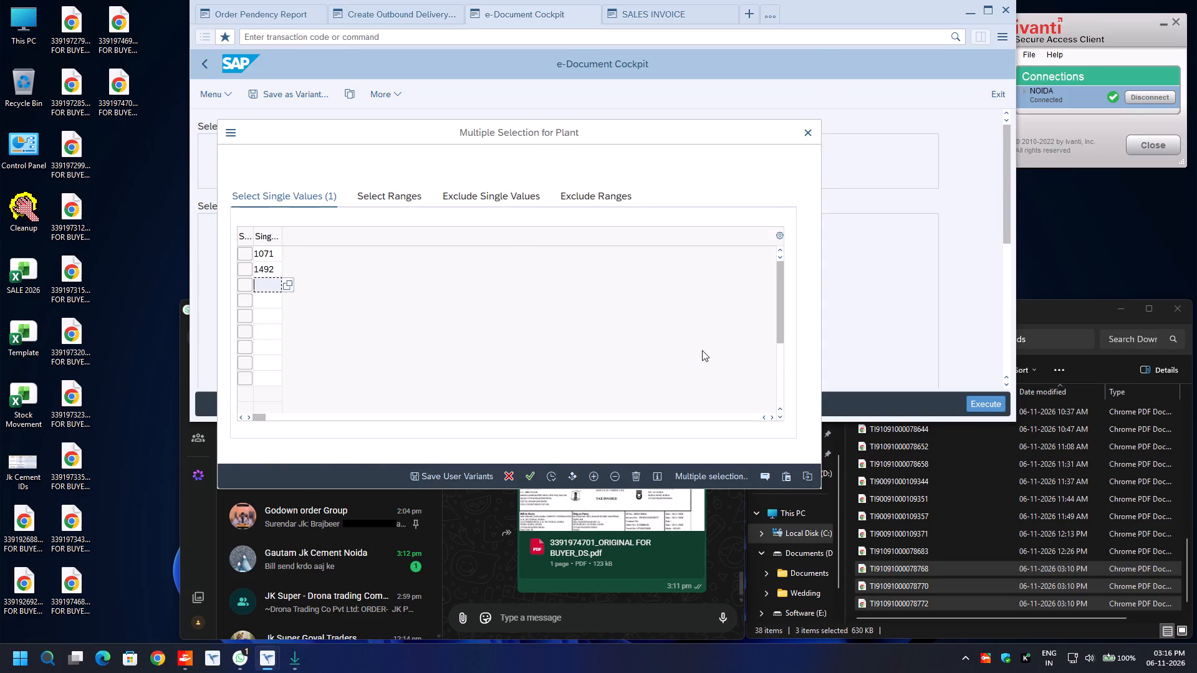
key(F8)
Set the billing/posting date to 06.11.2026 and choose the Status Report option for e-Invoice.
click(456, 368)
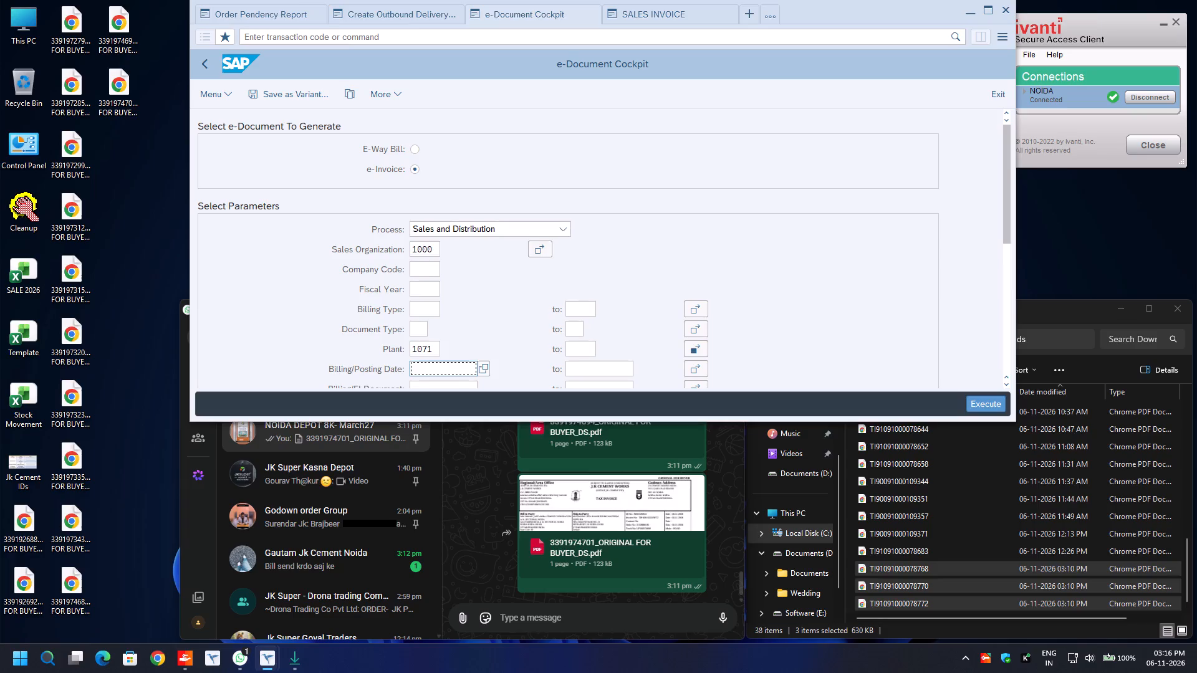
key(BackSpace)
key(Down)
key(Return)
scroll(456, 368, down, 9)
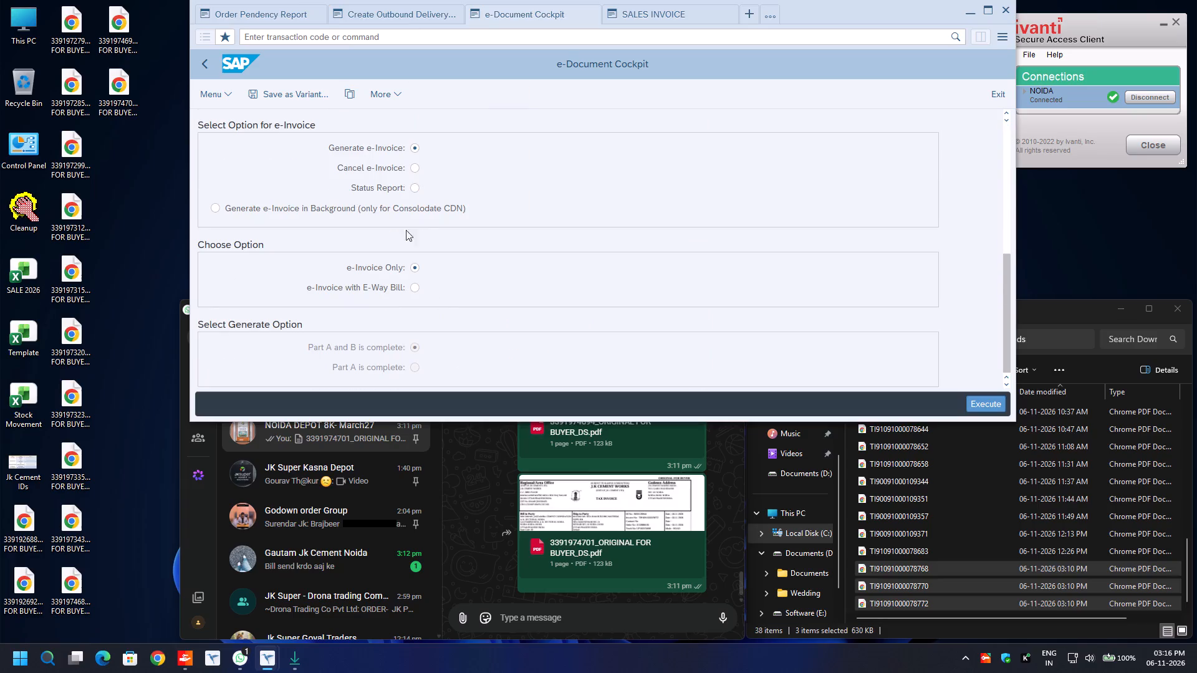
click(414, 189)
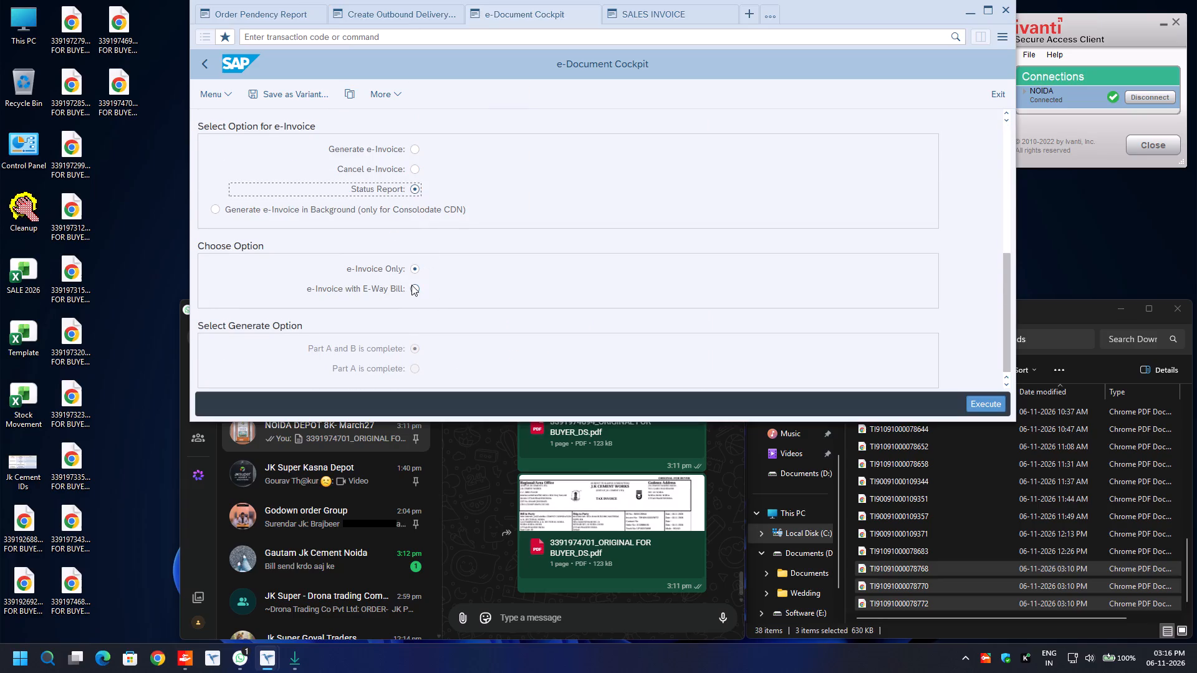
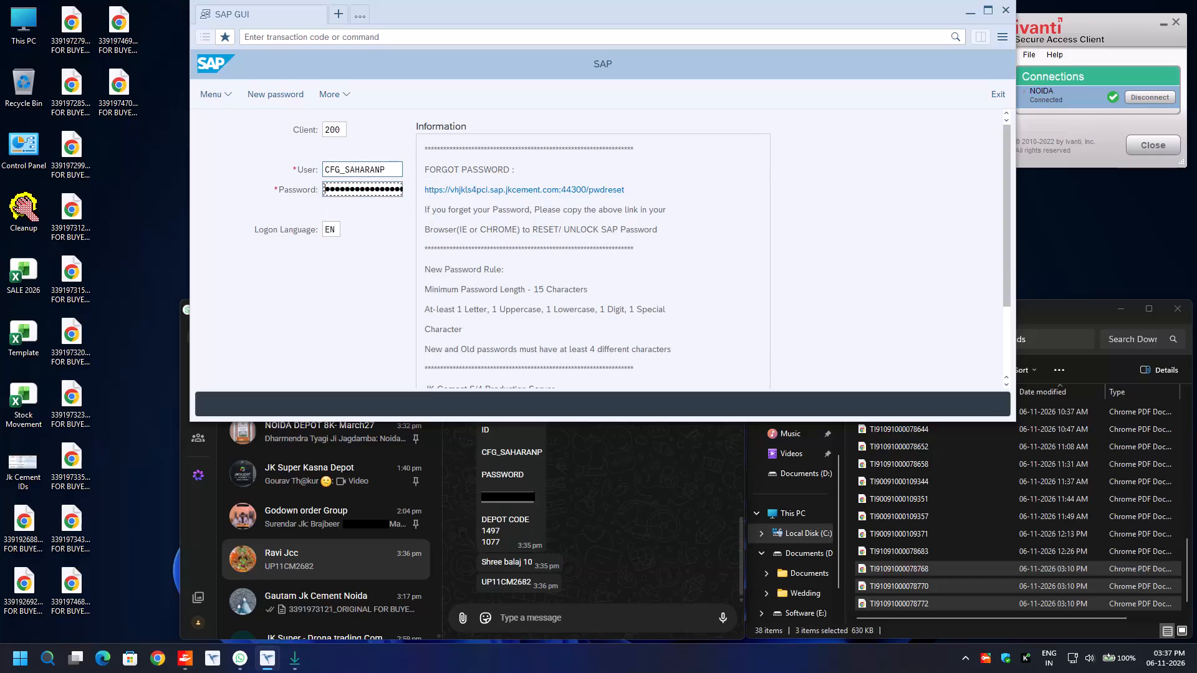
Enter the account password and log on to client 200 with the Saharanpur depot user.
key(ctrl+v)
key(Return)
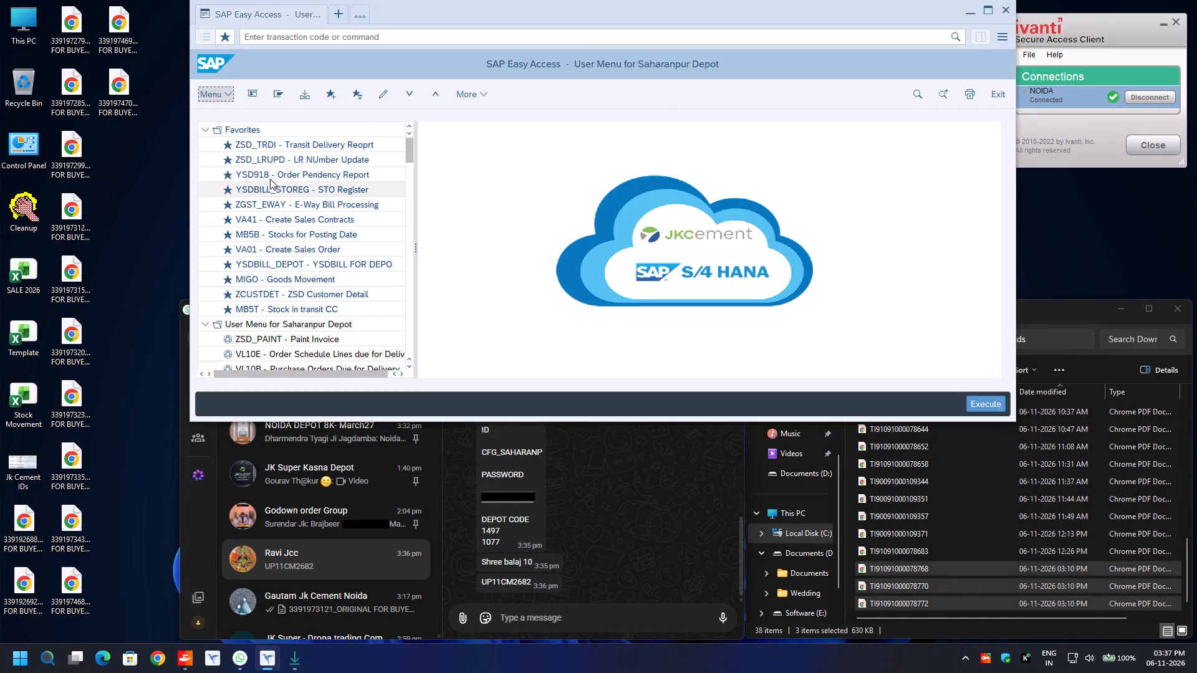
Open the YSD918 Order Pendency Report and set the document date range from 06.11.2026 to 30.11.2026.
double_click(270, 179)
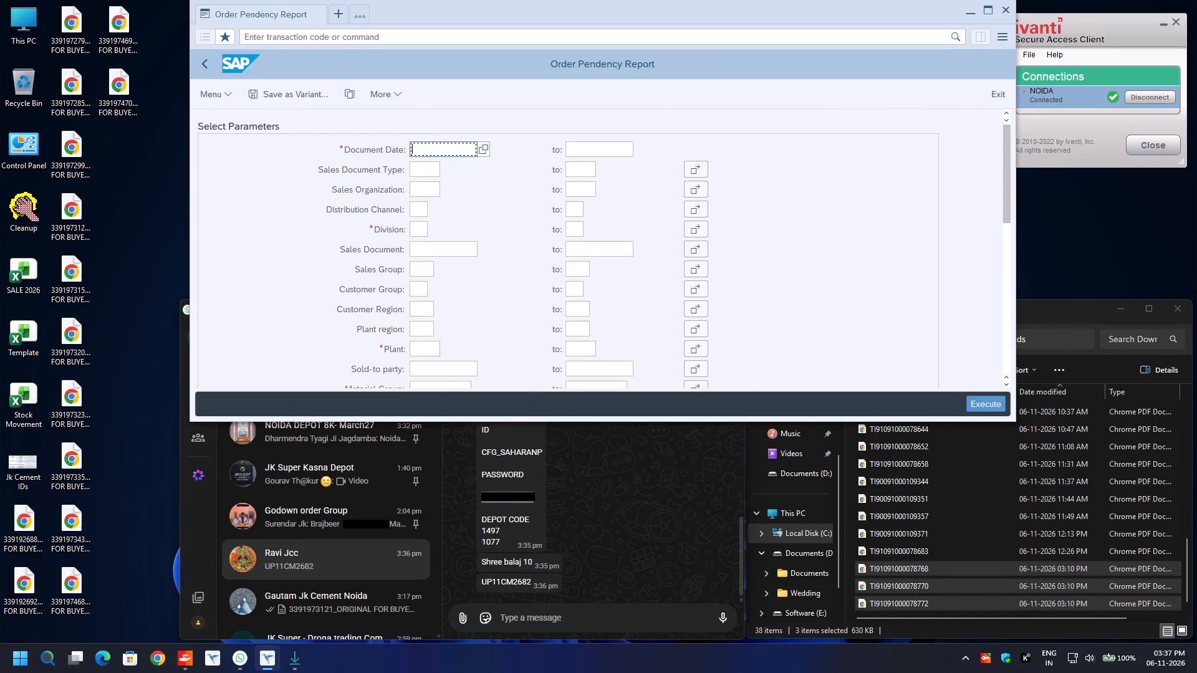
key(BackSpace)
key(Down)
key(Return)
key(Tab)
key(BackSpace)
key(Down)
key(Return)
key(Return)
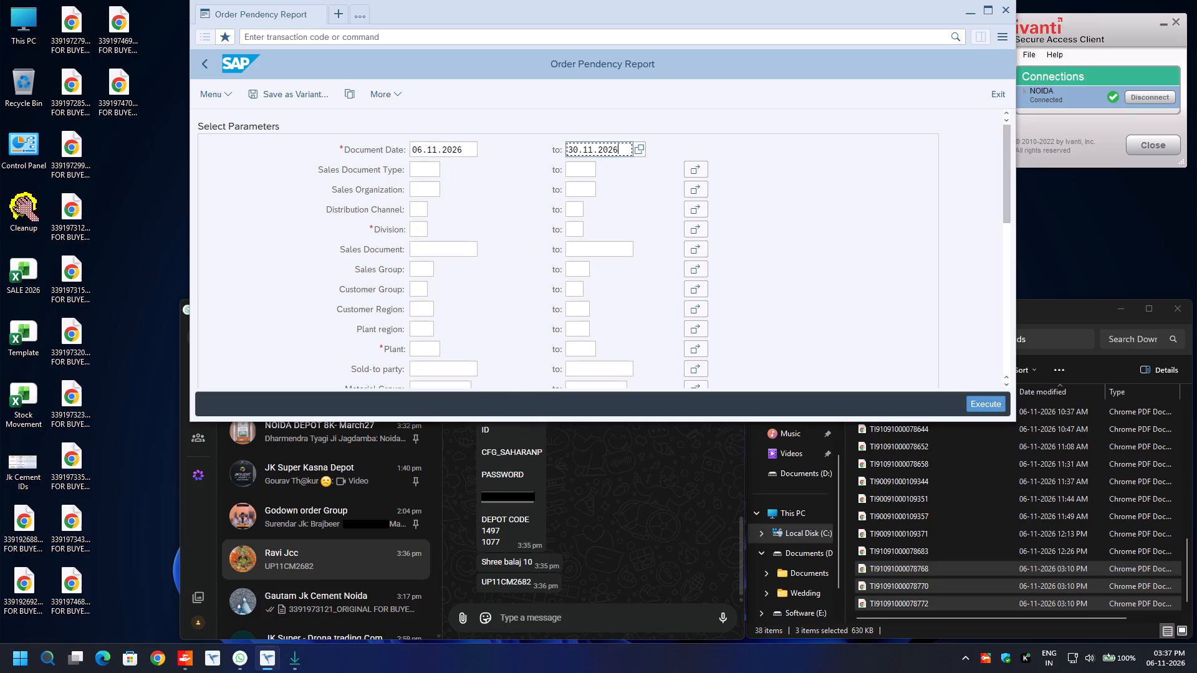
Set the division range of the pendency report from 00 to 99.
key(BackSpace)
key(Down)
key(Return)
key(Tab)
key(BackSpace)
key(Down)
key(Return)
key(Return)
Enter plants 1497 and 1077 as single values in the multiple plant selection and run the Order Pendency Report.
key(BackSpace)
key(Down)
key(Return)
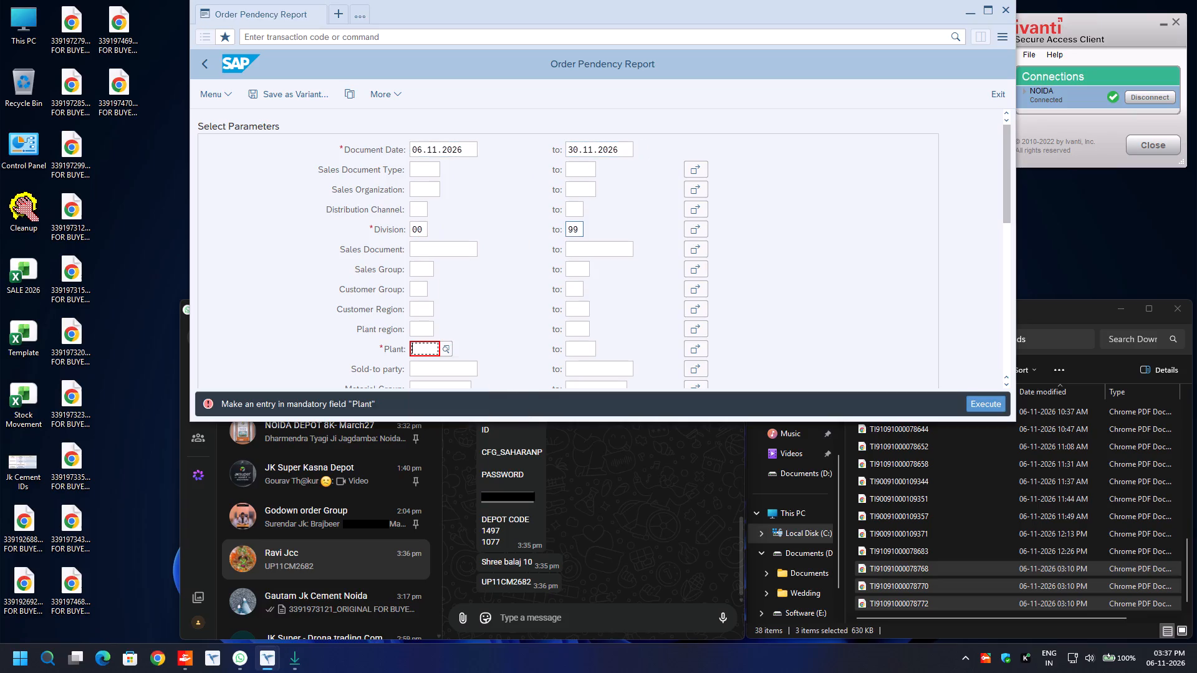
scroll(729, 333, down, 8)
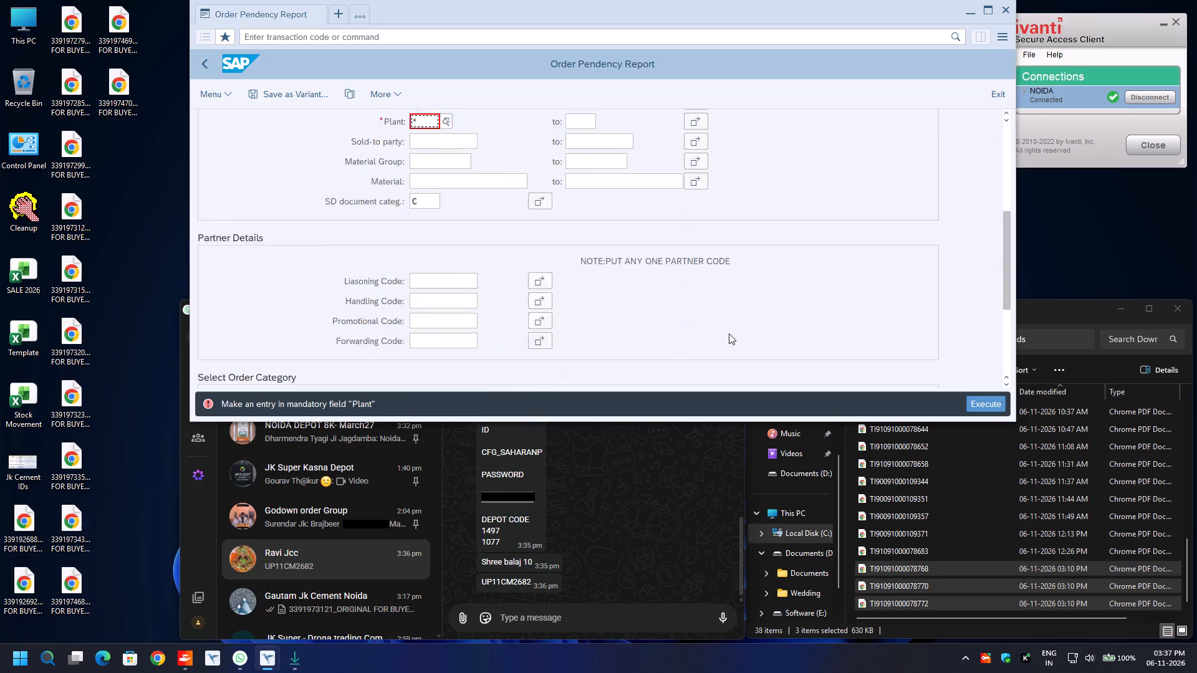
scroll(729, 333, up, 4)
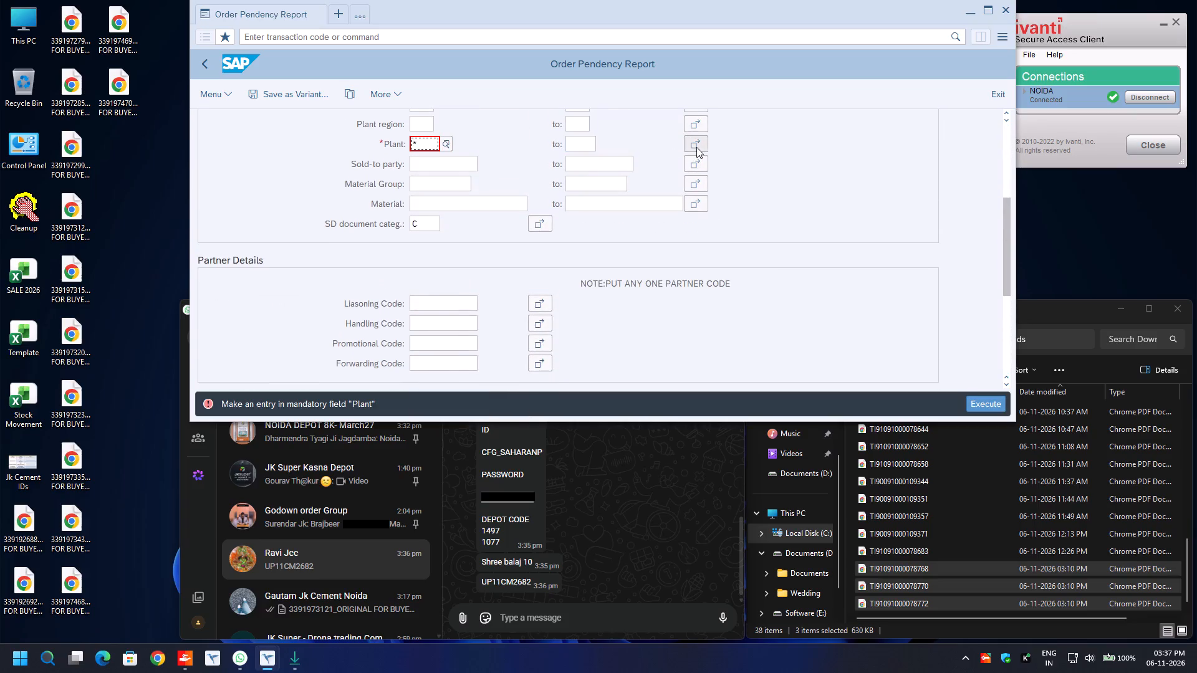
click(696, 145)
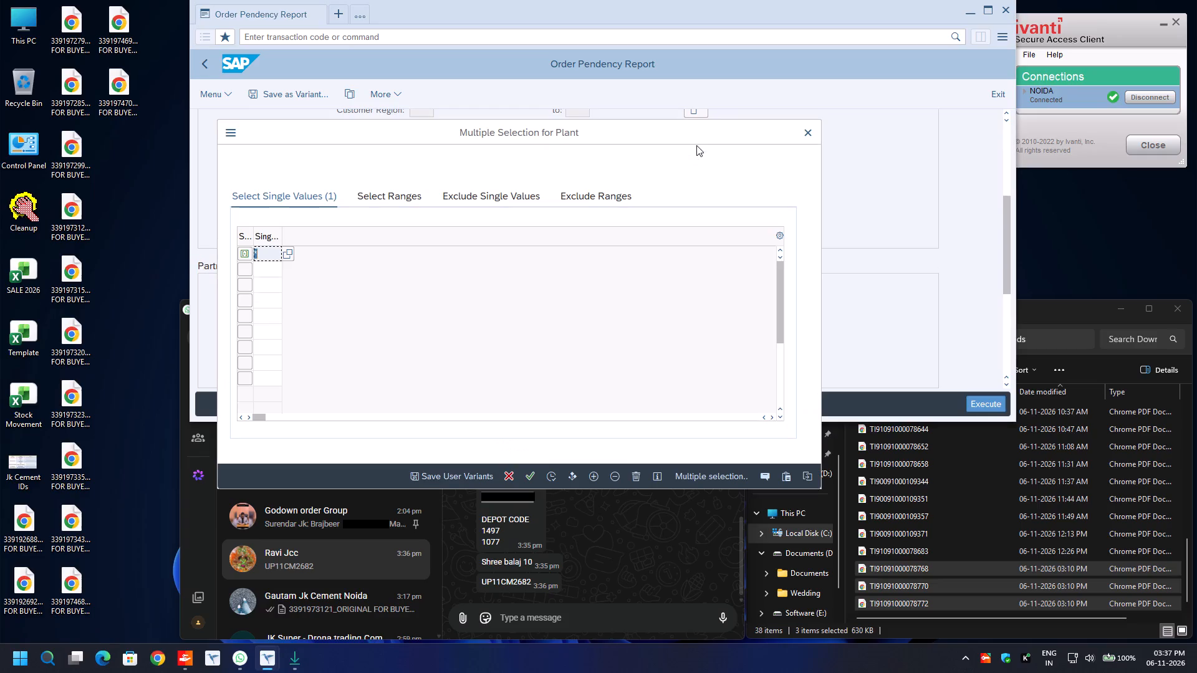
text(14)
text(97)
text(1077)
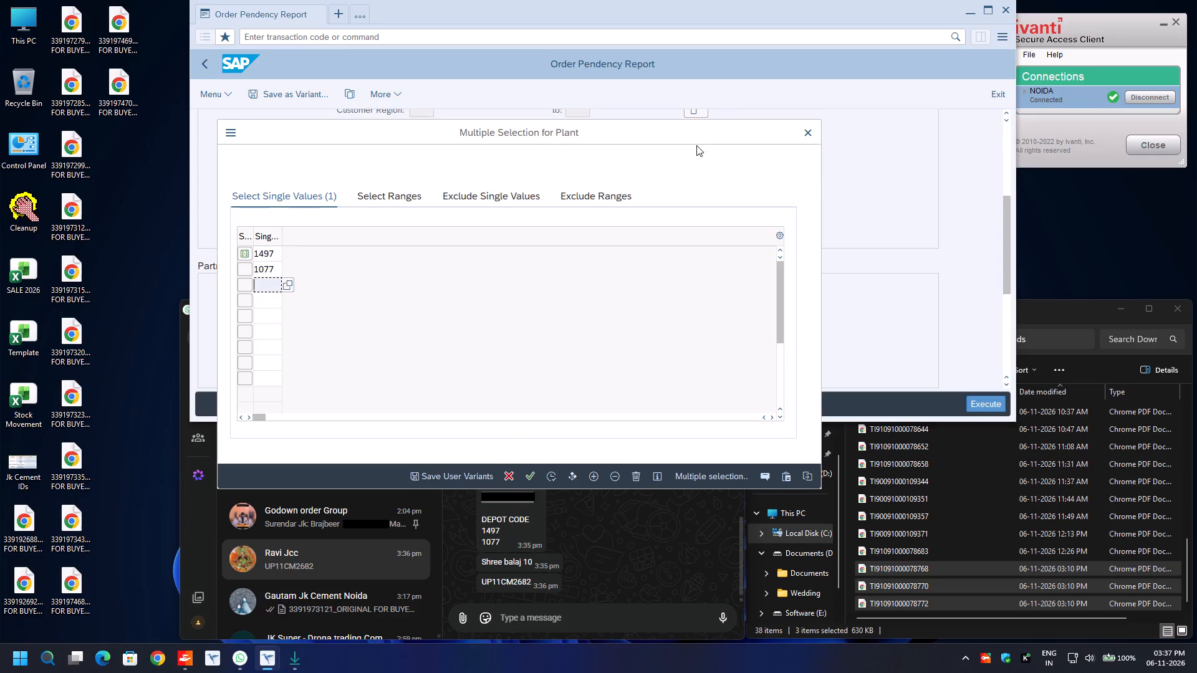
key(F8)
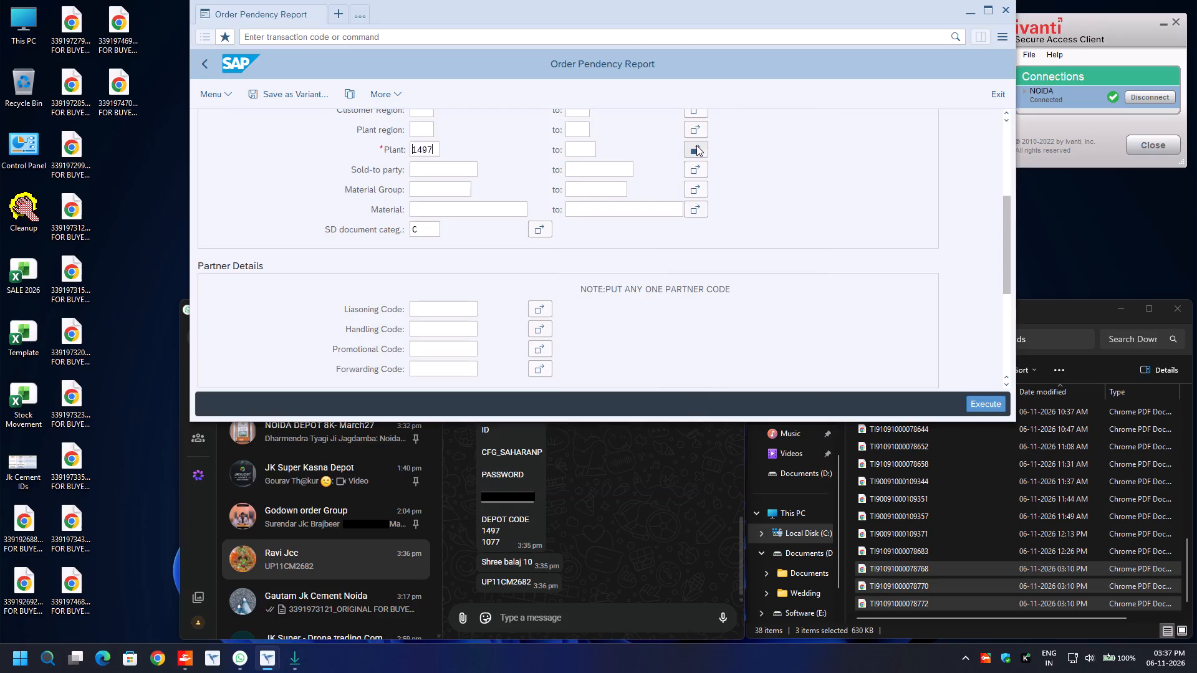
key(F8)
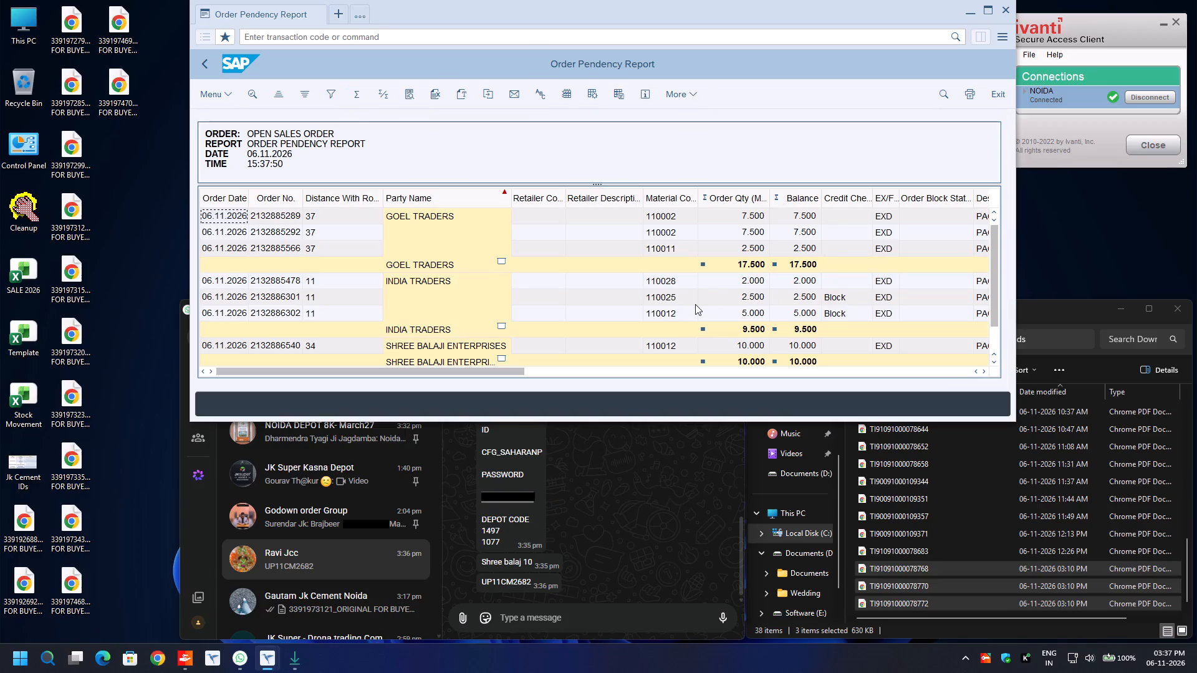
scroll(695, 304, down, 1)
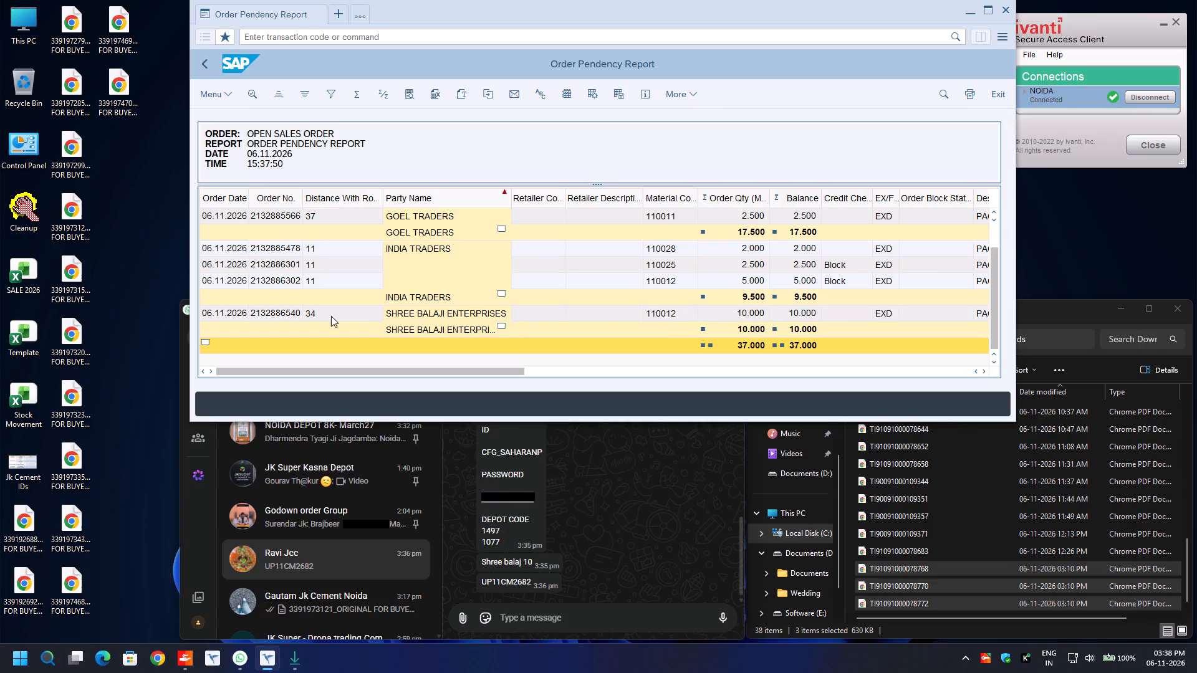
click(286, 313)
key(ctrl+y)
key(ctrl+c)
click(342, 10)
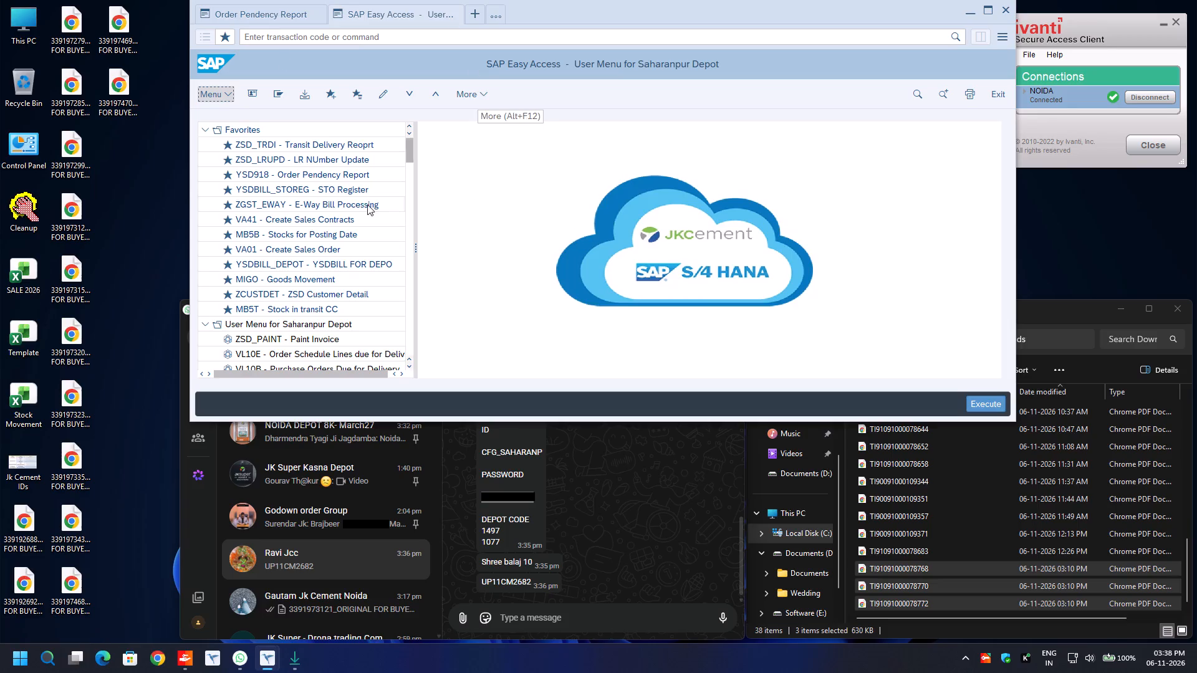
click(312, 201)
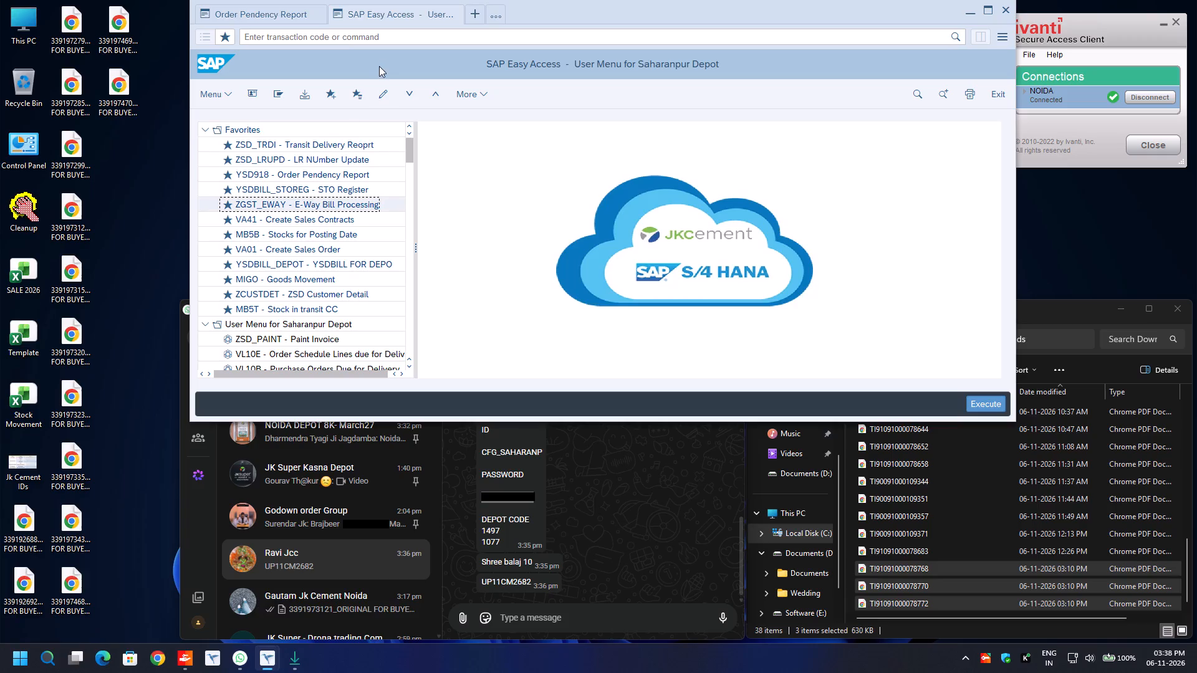
click(367, 36)
text(vl01n)
key(Return)
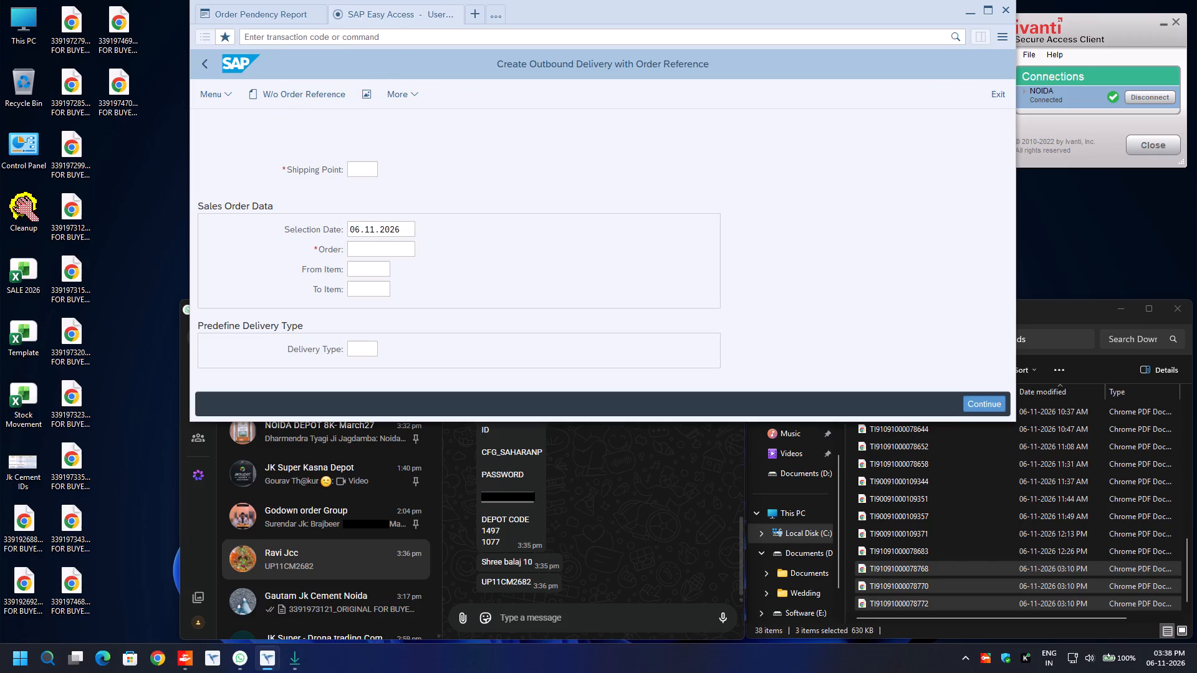
key(ctrl+v)
key(Up)
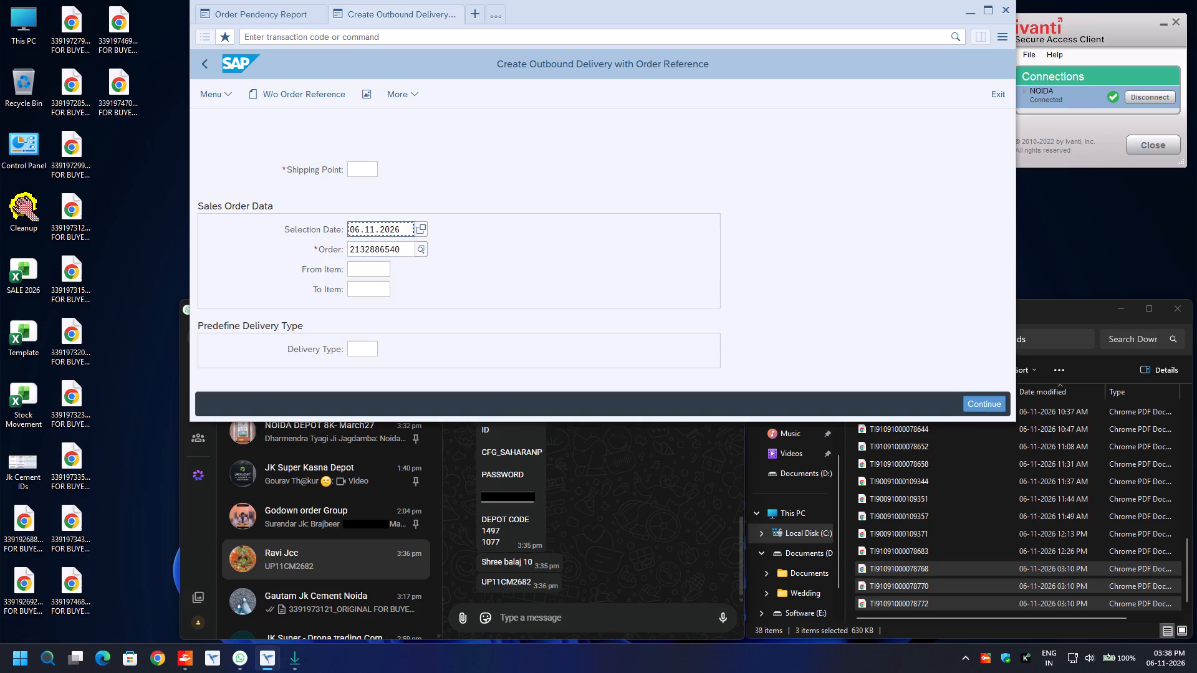
key(Up)
text(1497)
key(Return)
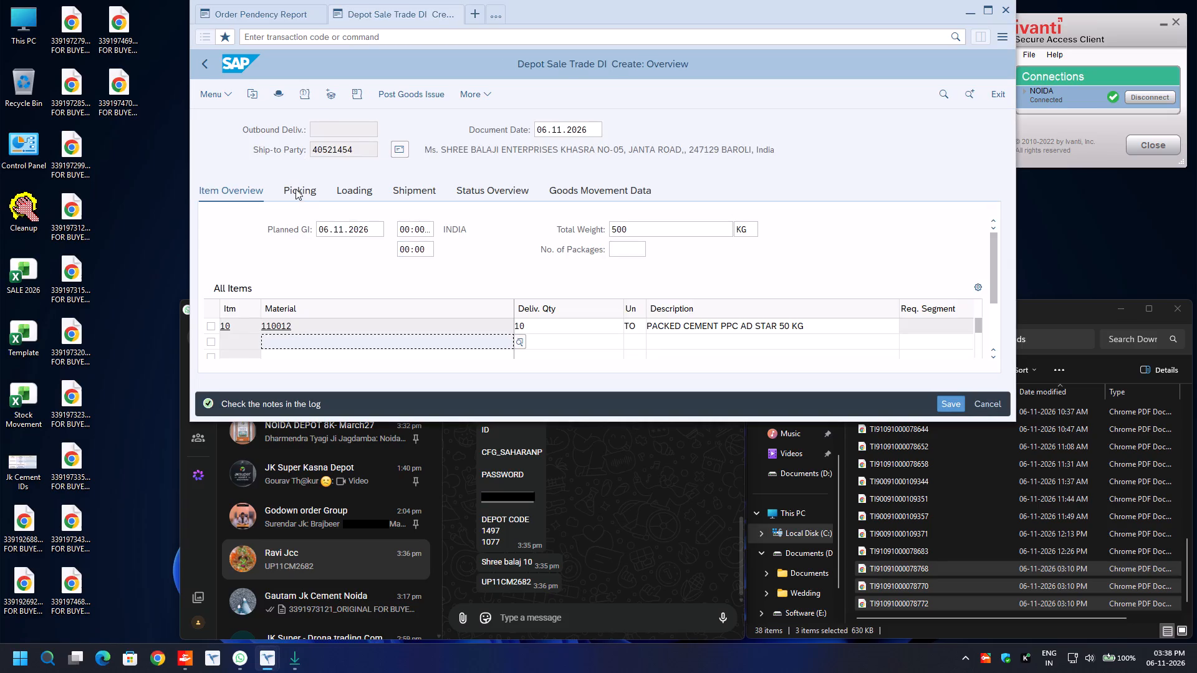
In the delivery's picking data, set the picked quantity of item 10 to 10 and the batch to 1033-1497.
click(295, 193)
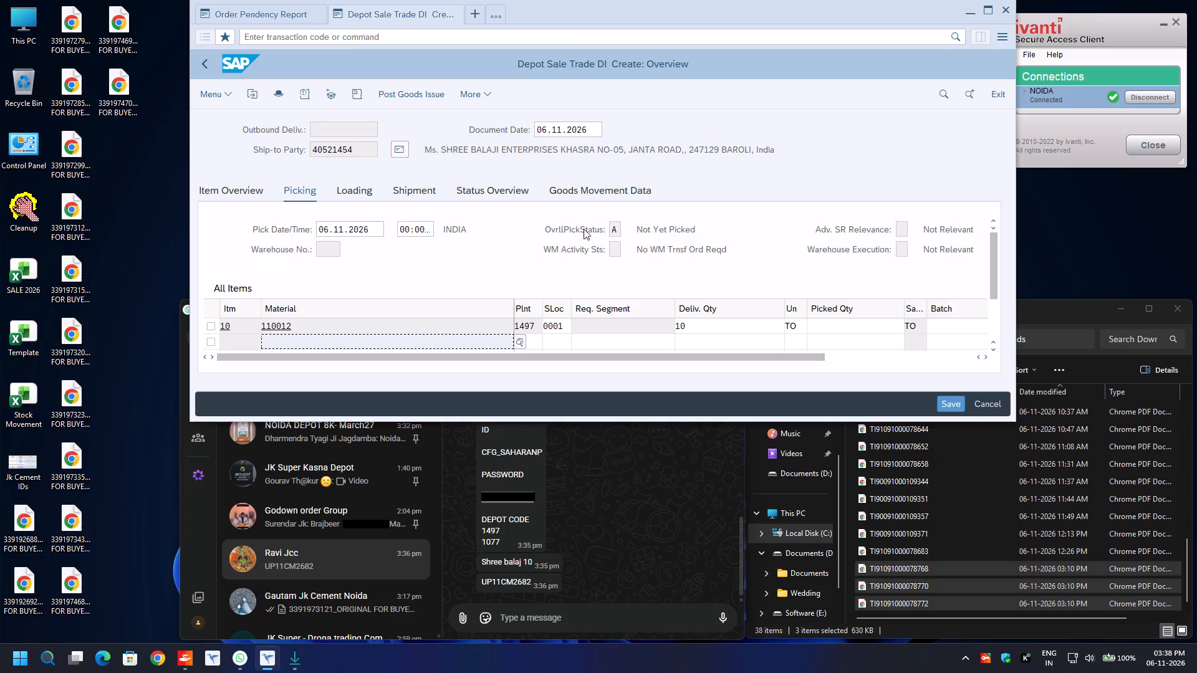
click(234, 189)
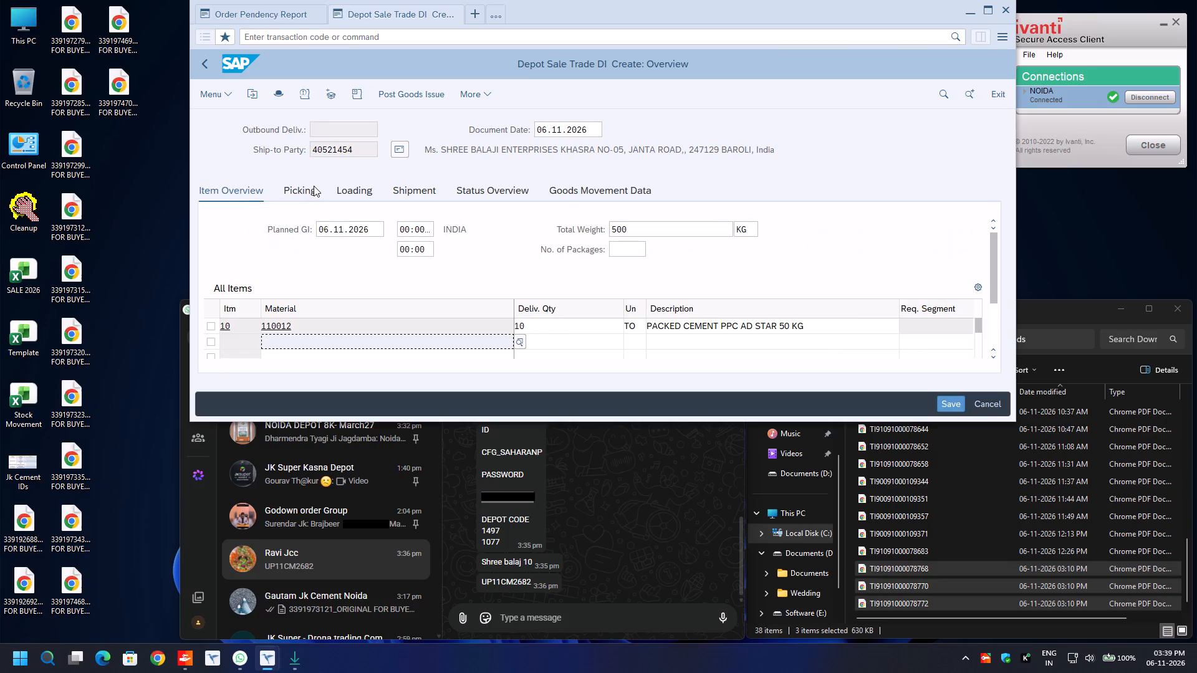
click(301, 192)
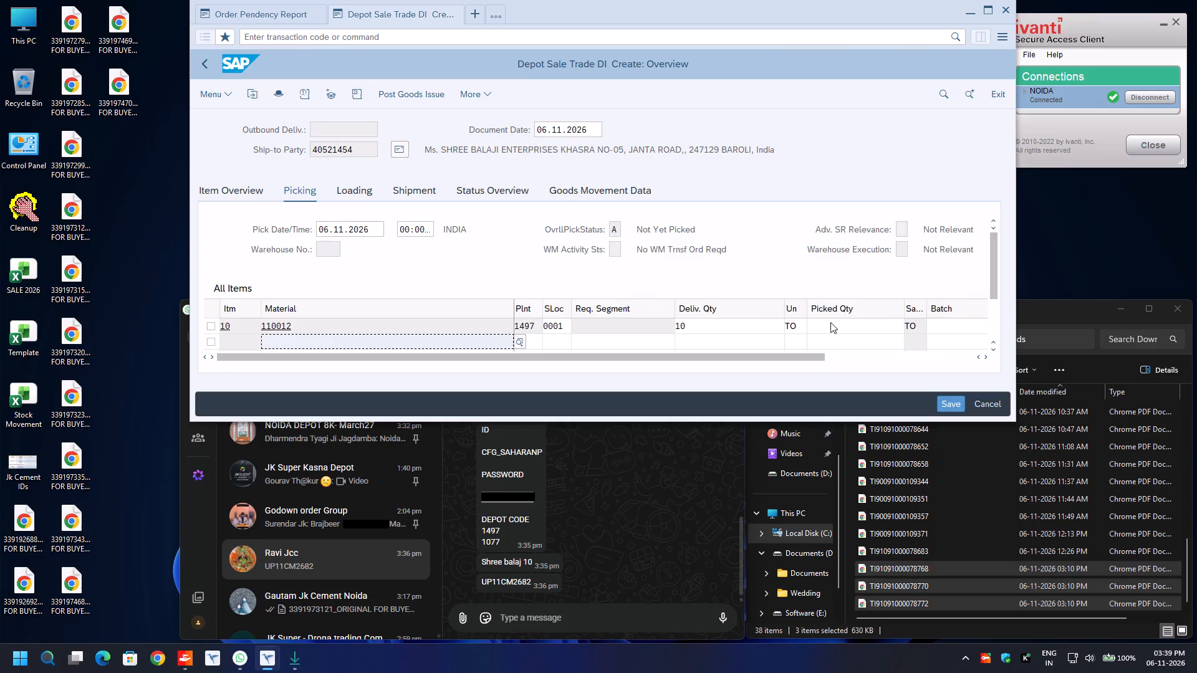
click(856, 325)
text(10)
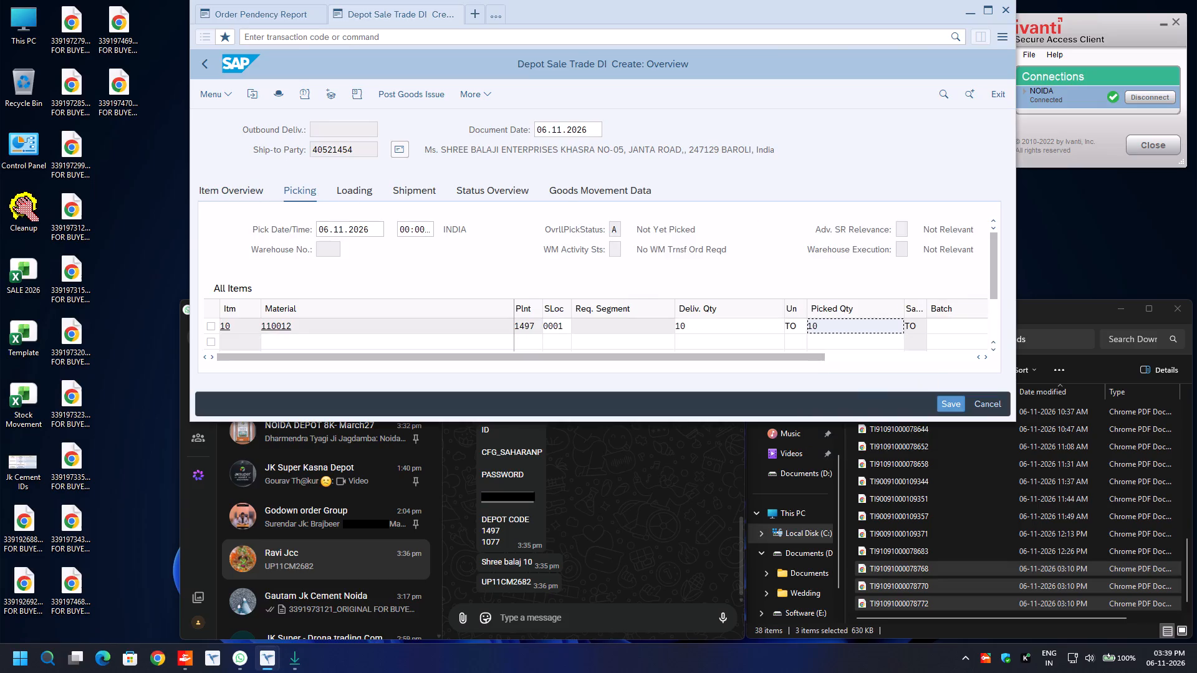
key(Tab)
text(1033)
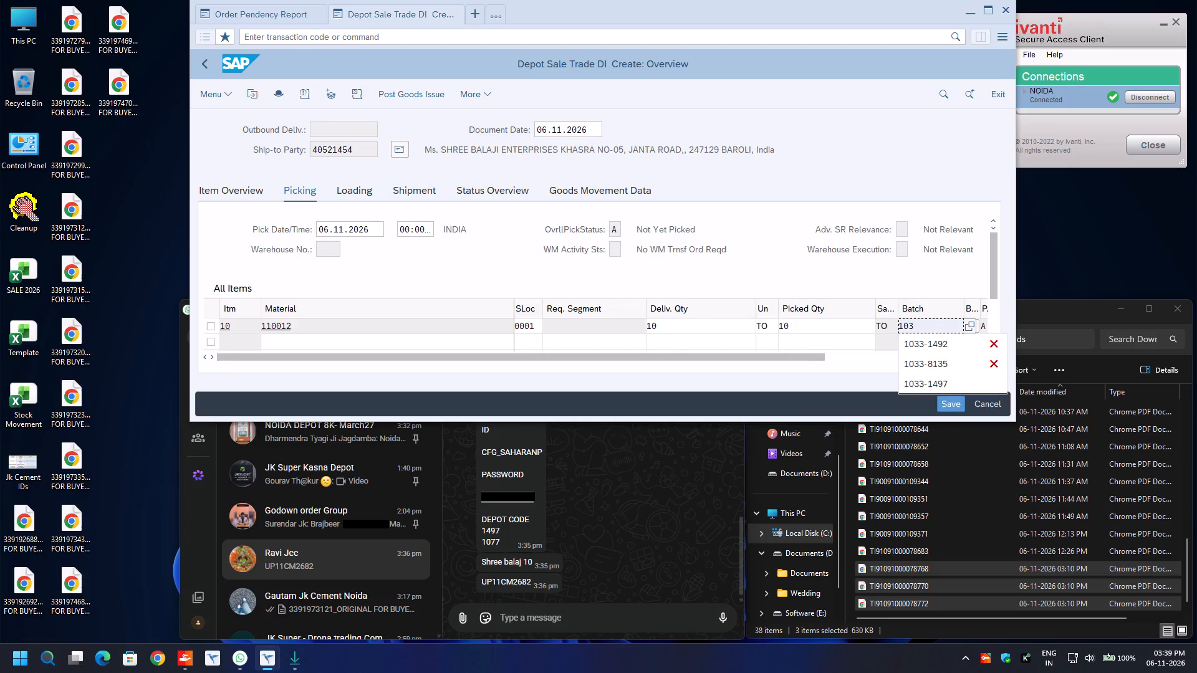
key(minus)
text(1497)
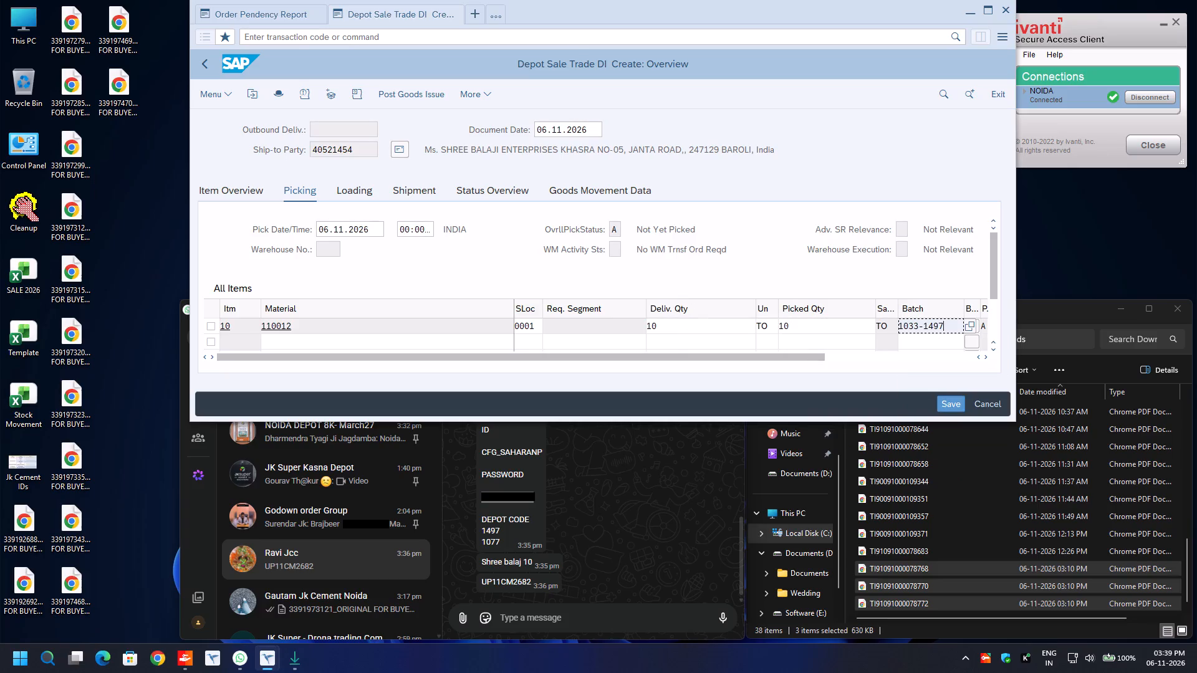
In the delivery header's additional data, set the transport mode to ROAD and fill Road Transporter1 with the previously used code.
key(F8)
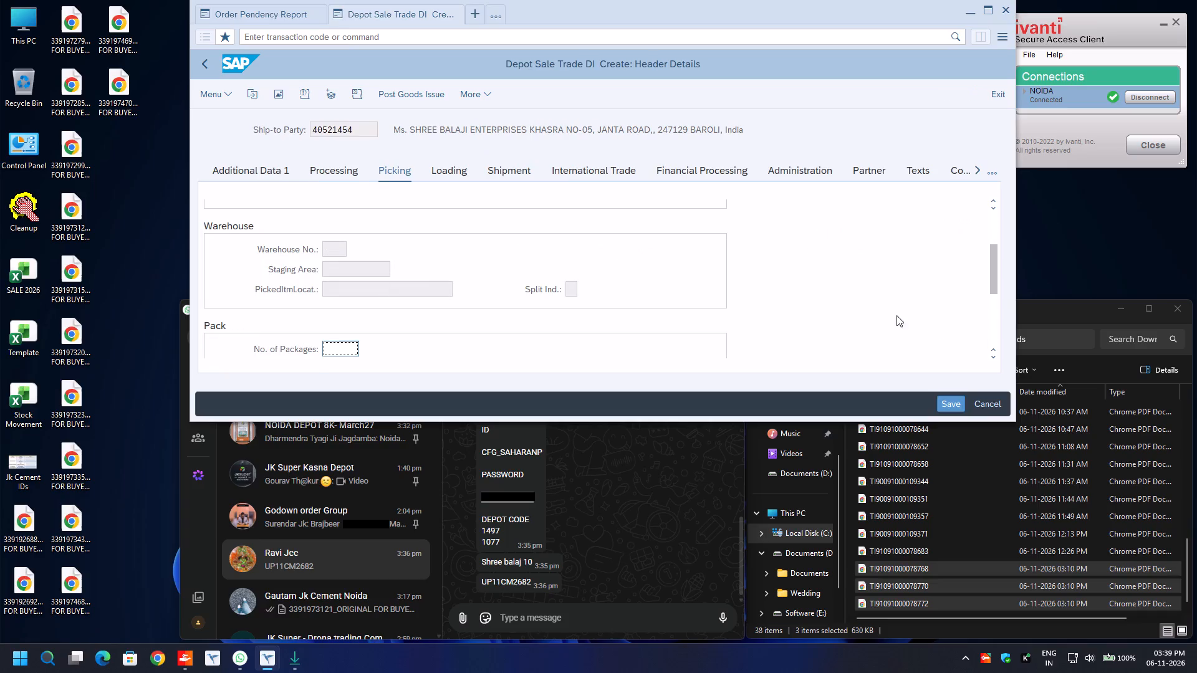
click(244, 167)
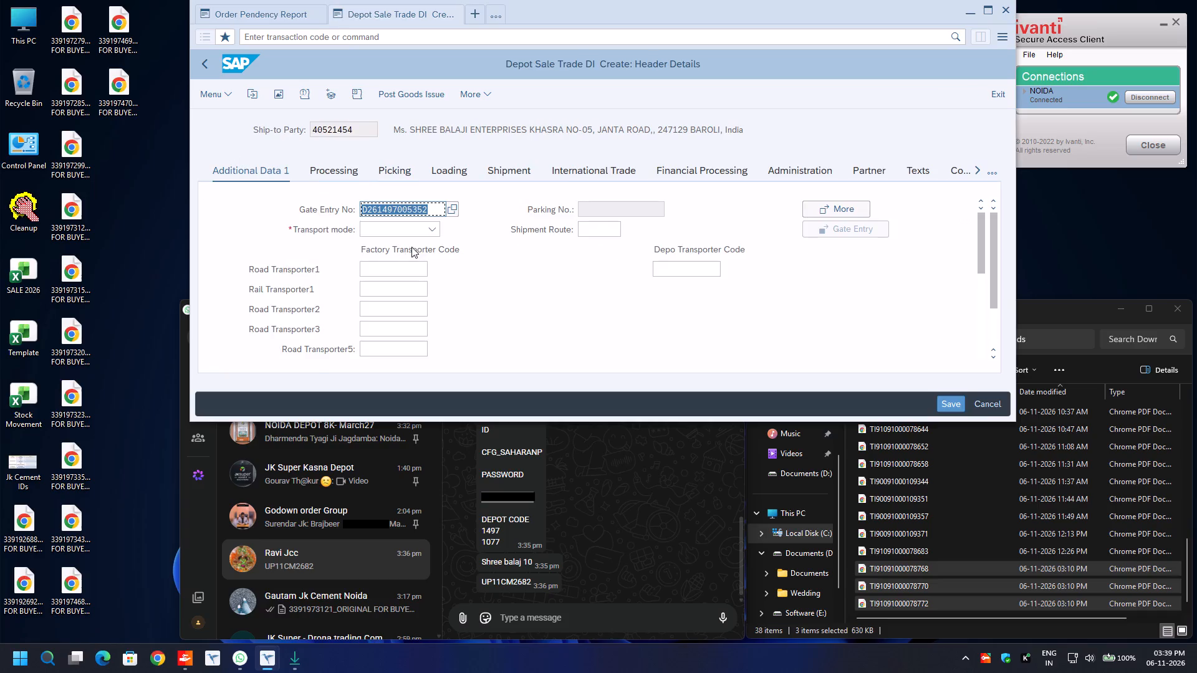
click(431, 230)
click(411, 284)
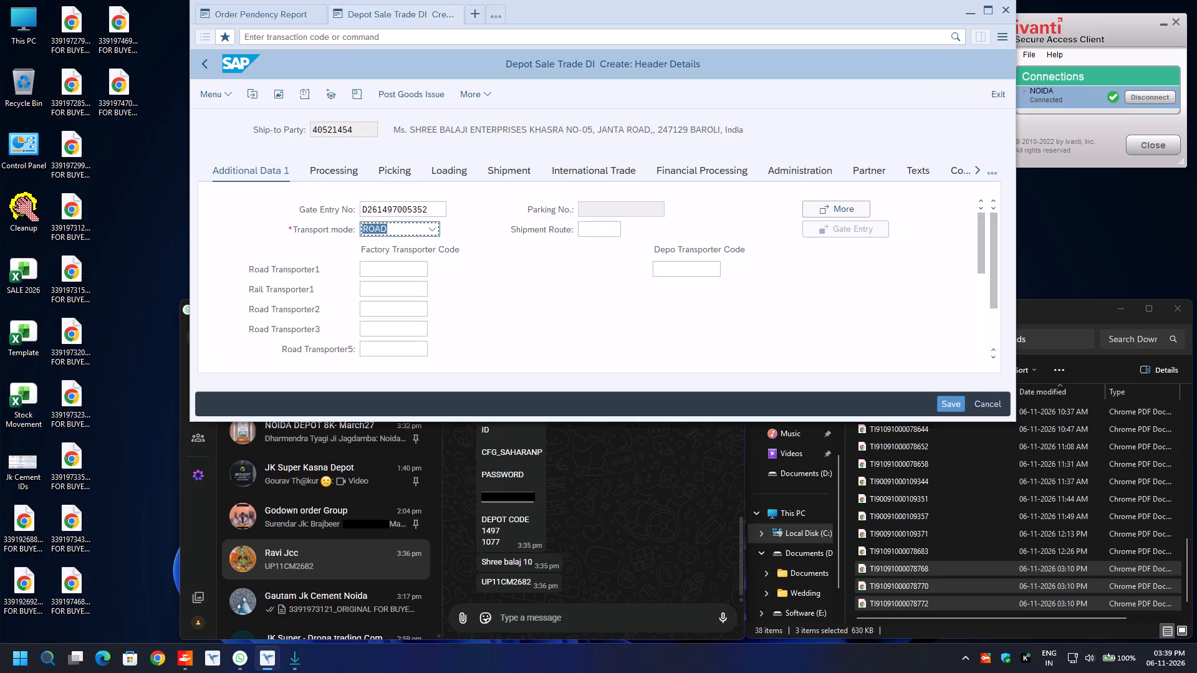
click(395, 269)
key(BackSpace)
key(Down)
key(Return)
key(Return)
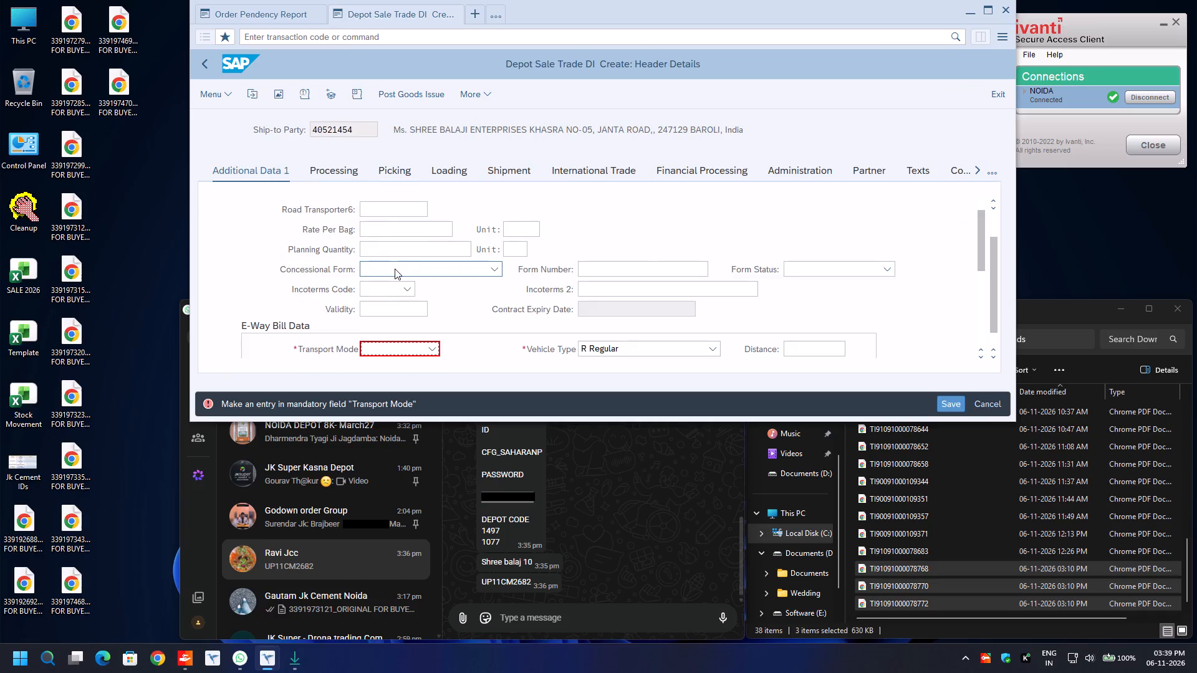
Set the transport mode in the E-Way Bill data to Road and proceed to the distance entry.
text(ro)
key(Tab)
key(Tab)
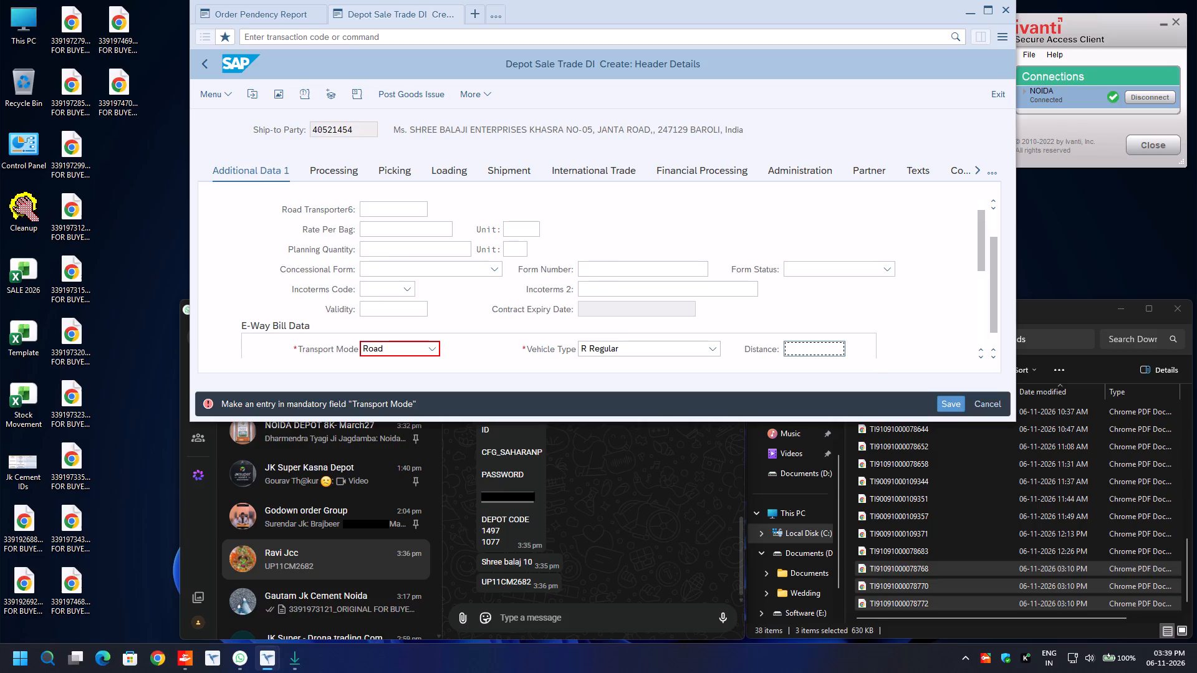
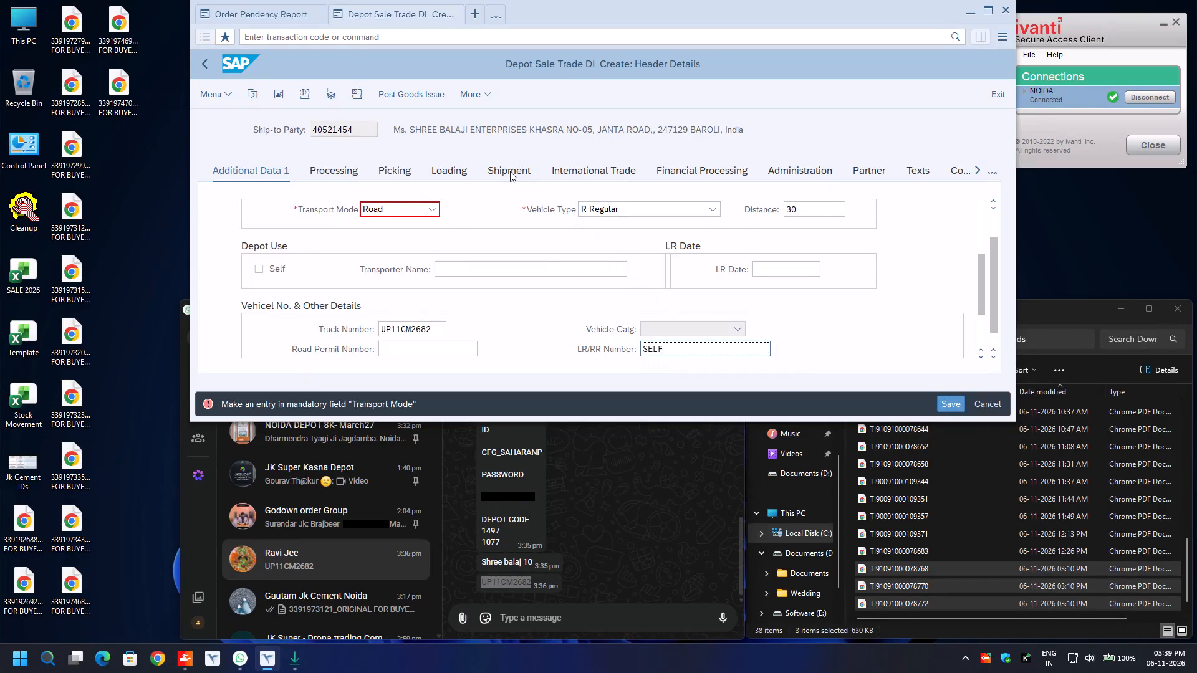
In the delivery header's shipment data, set the route to ROUTE and post goods issue.
click(309, 346)
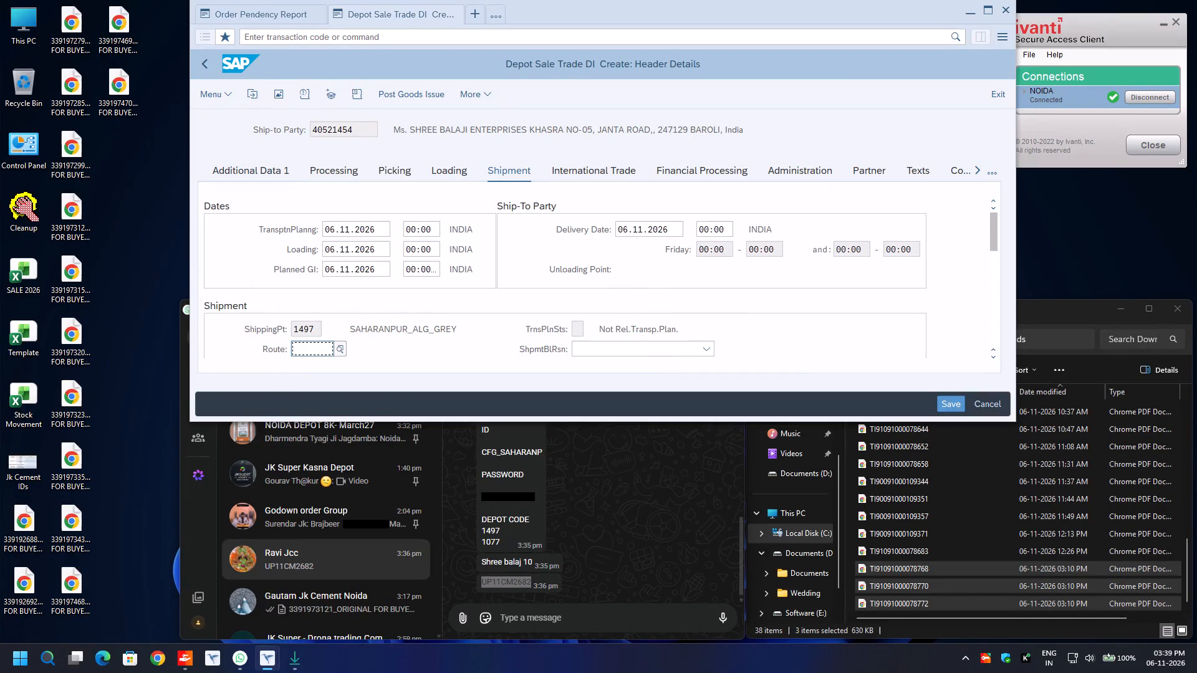
key(BackSpace)
key(Down)
key(Return)
drag(403, 91, 411, 94)
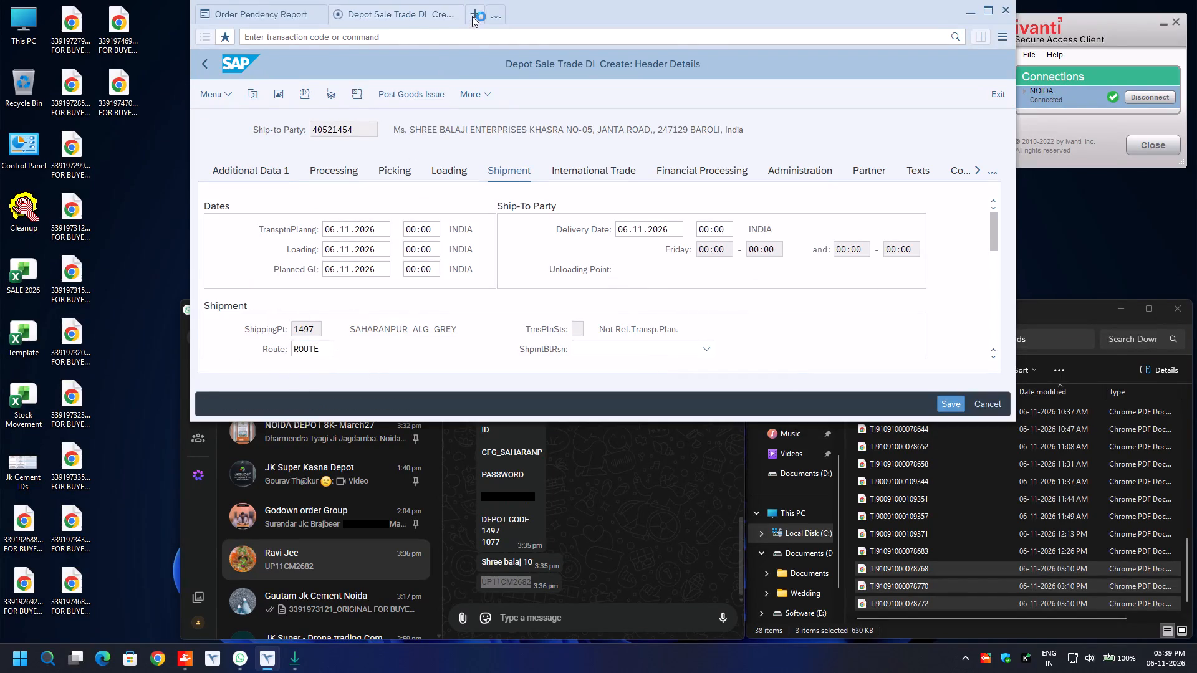
In a new session, open ZGST_EWAY and set the e-Invoice selection to sales organization 1000, plant 1497 and the previously used billing date.
click(472, 16)
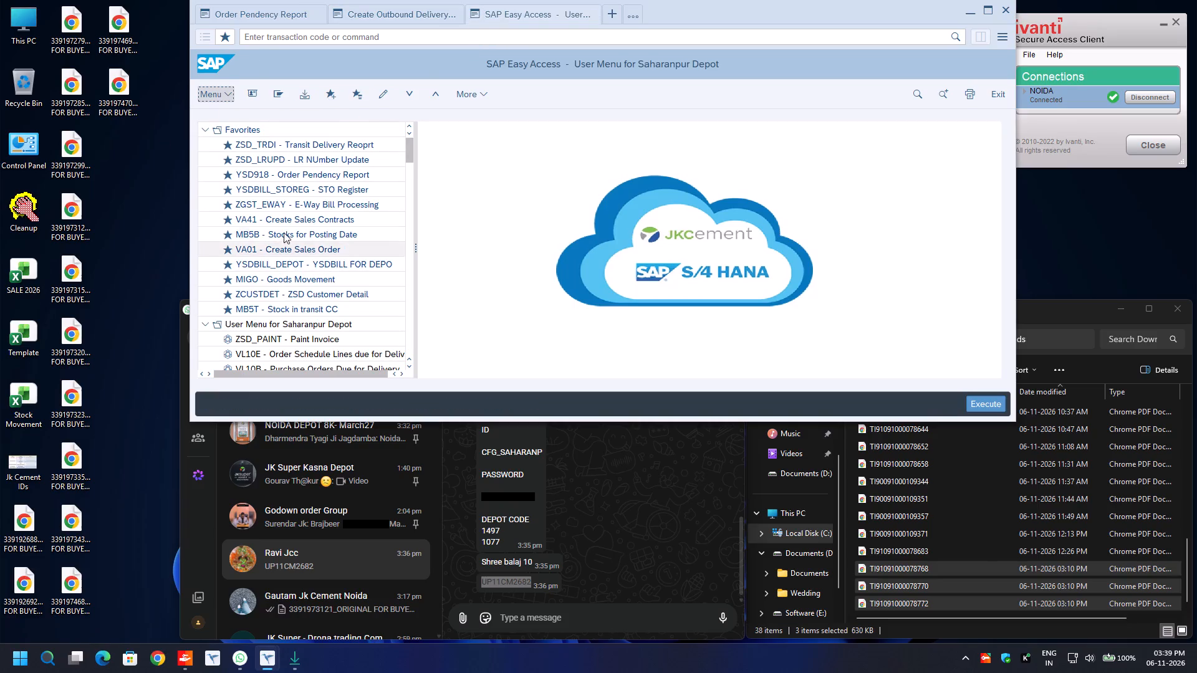
double_click(286, 204)
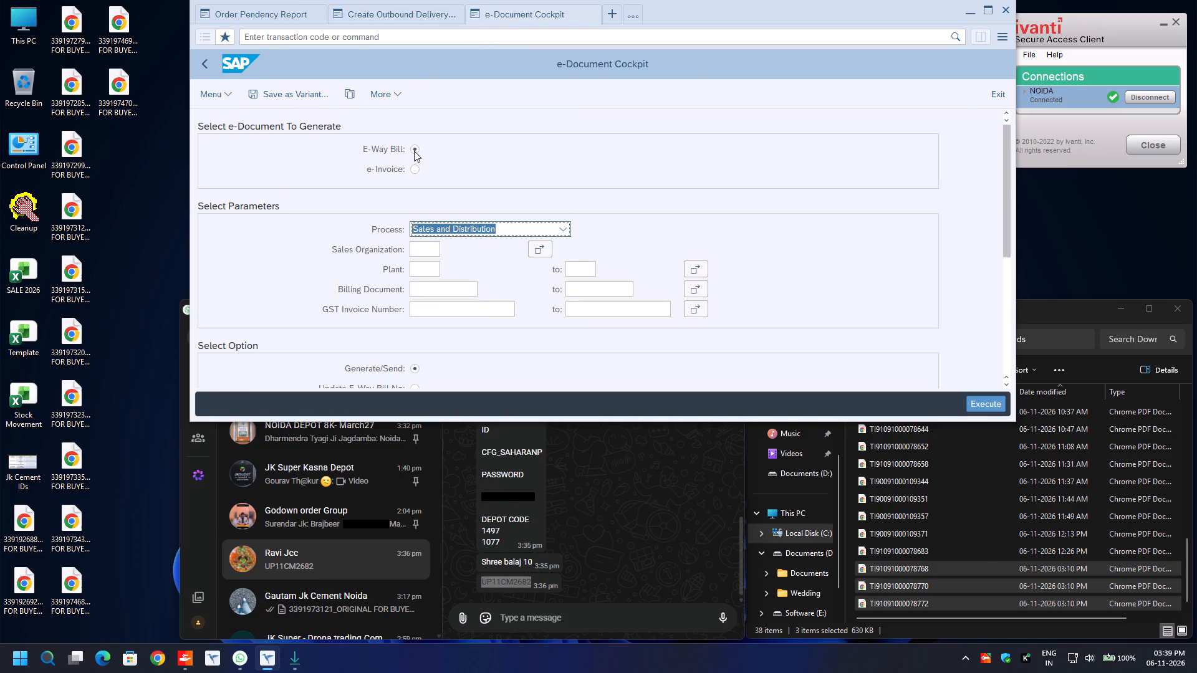
click(415, 171)
drag(422, 228, 423, 247)
click(423, 247)
key(BackSpace)
key(Down)
key(Return)
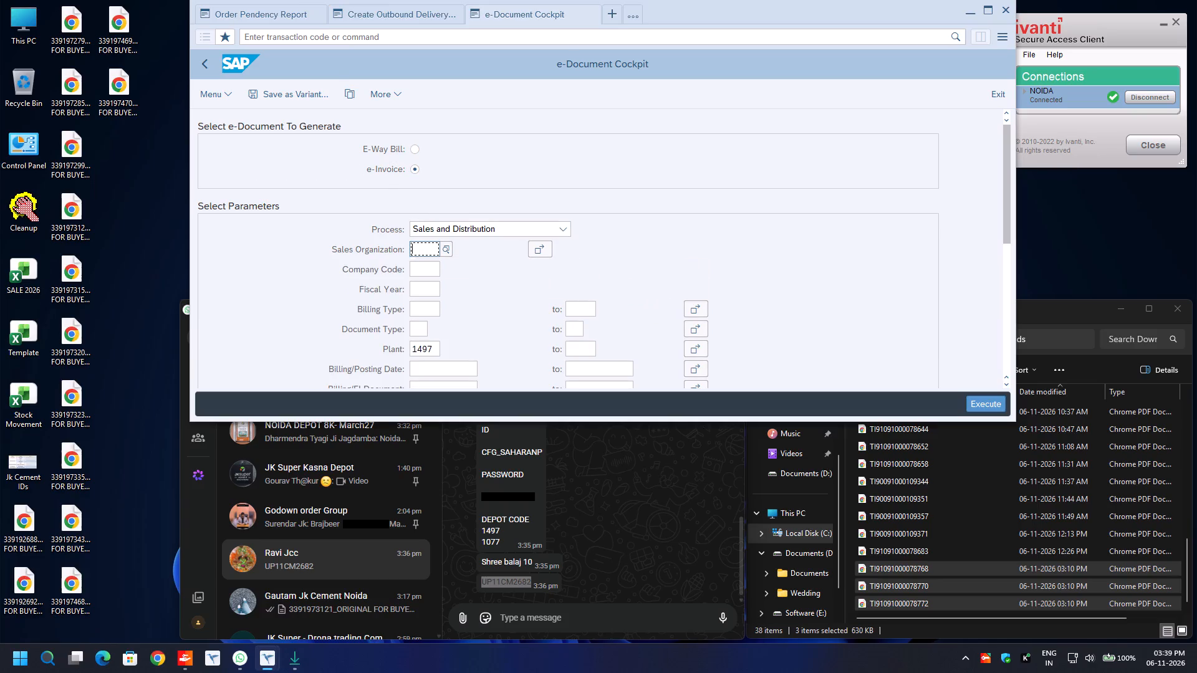
click(434, 351)
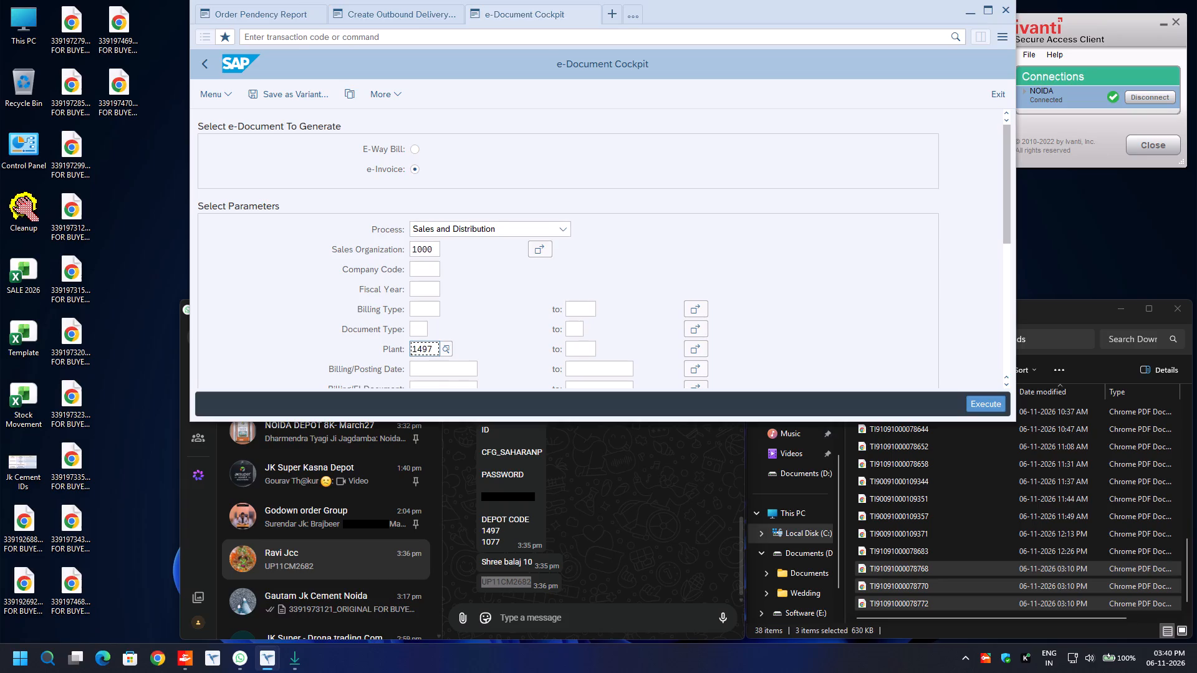
click(428, 368)
key(BackSpace)
key(Down)
key(Return)
Choose Status Report and e-Invoice with E-Way Bill as the options, and run the report.
scroll(428, 368, down, 7)
click(412, 188)
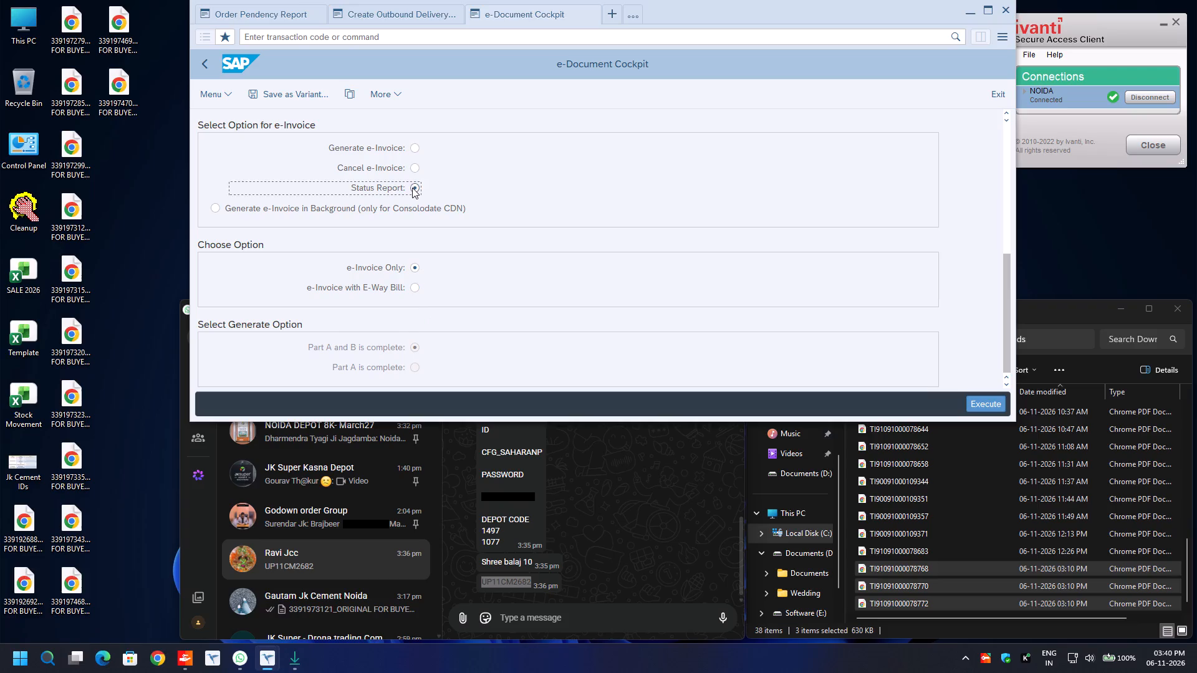
click(416, 293)
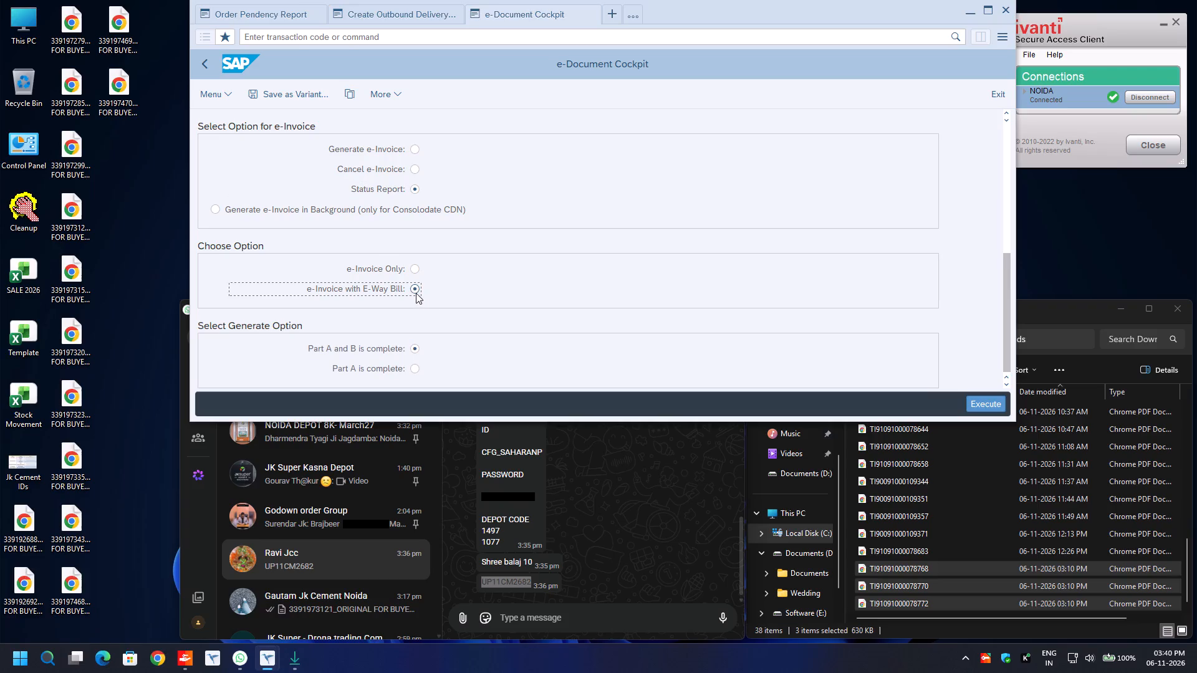
key(F8)
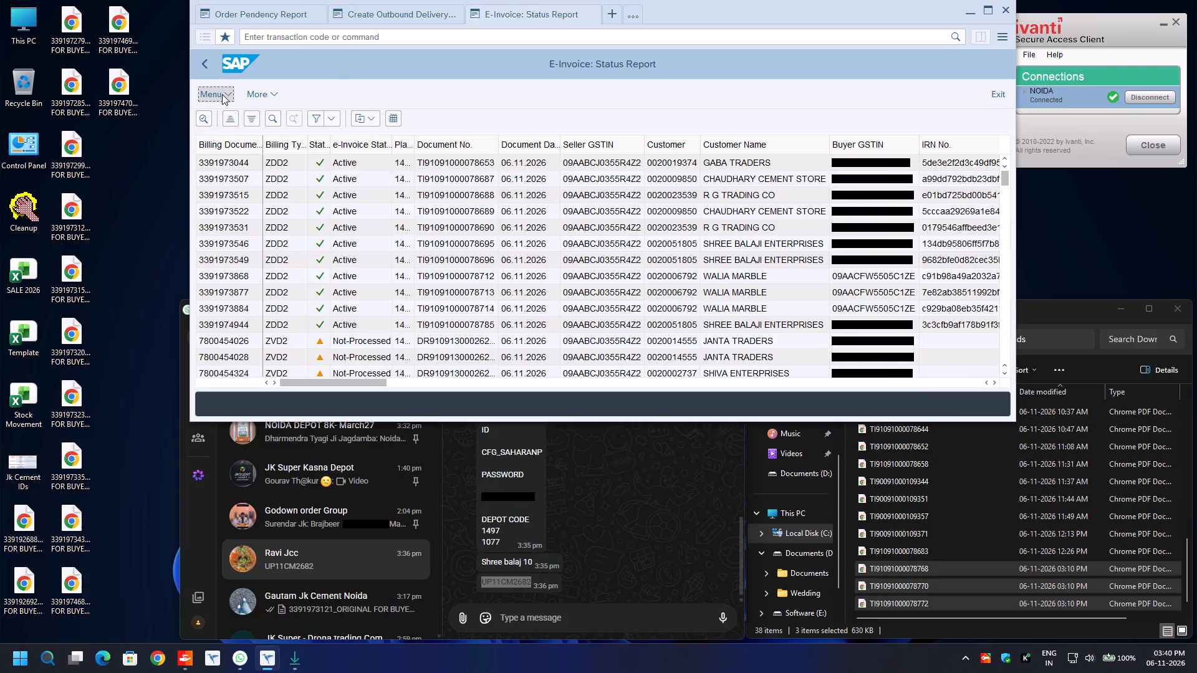
click(297, 327)
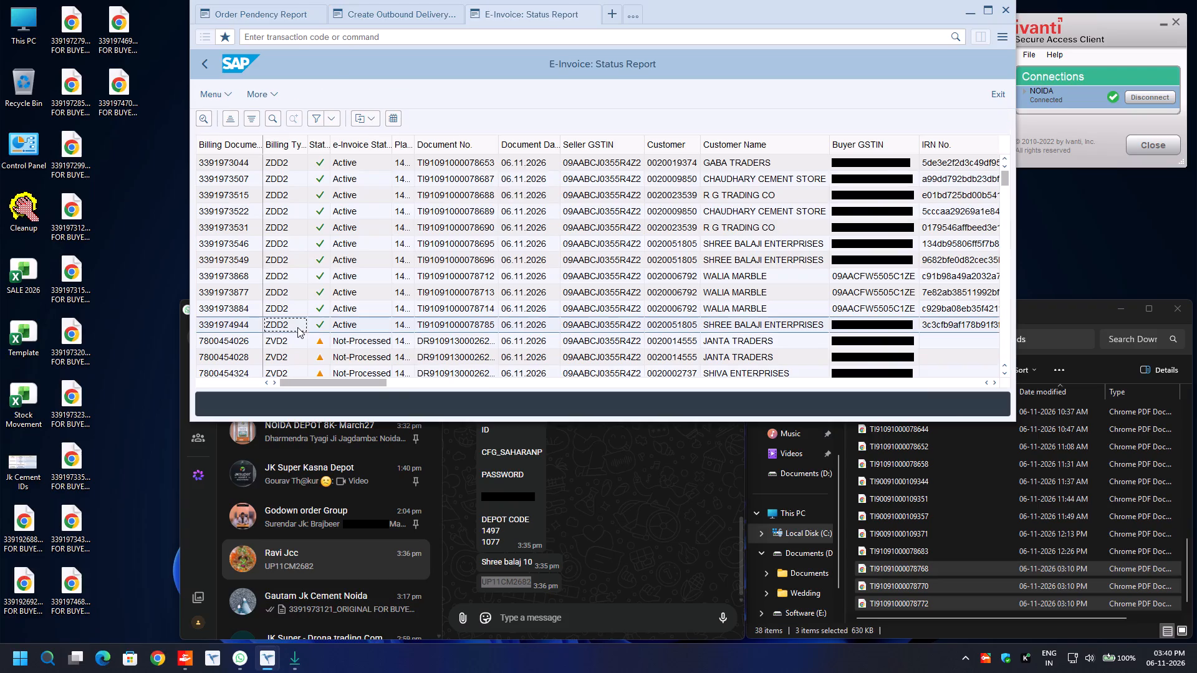
drag(367, 380, 1155, 295)
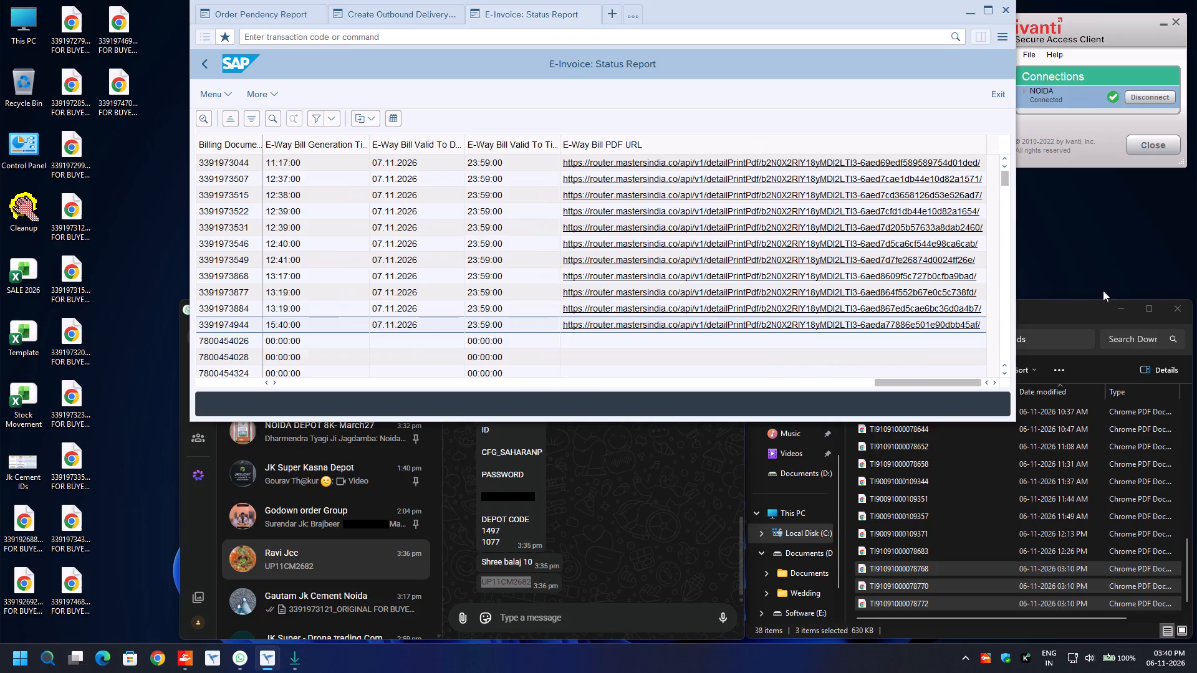
click(227, 318)
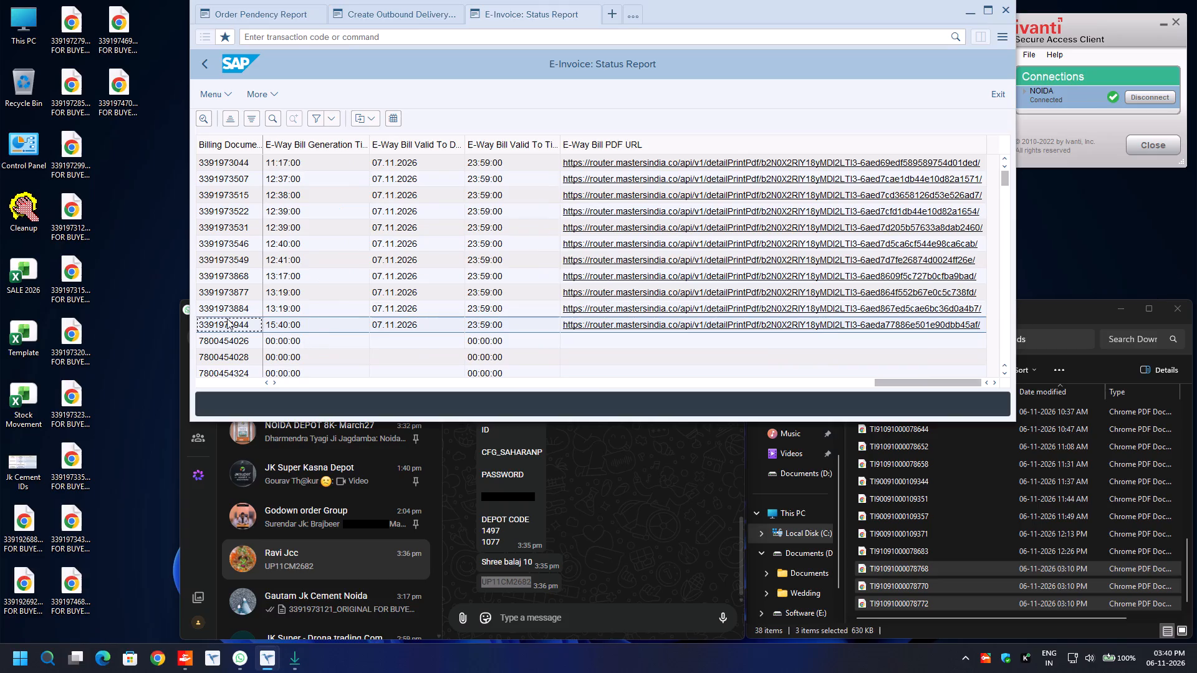
key(ctrl+y)
key(ctrl+c)
key(ctrl+n)
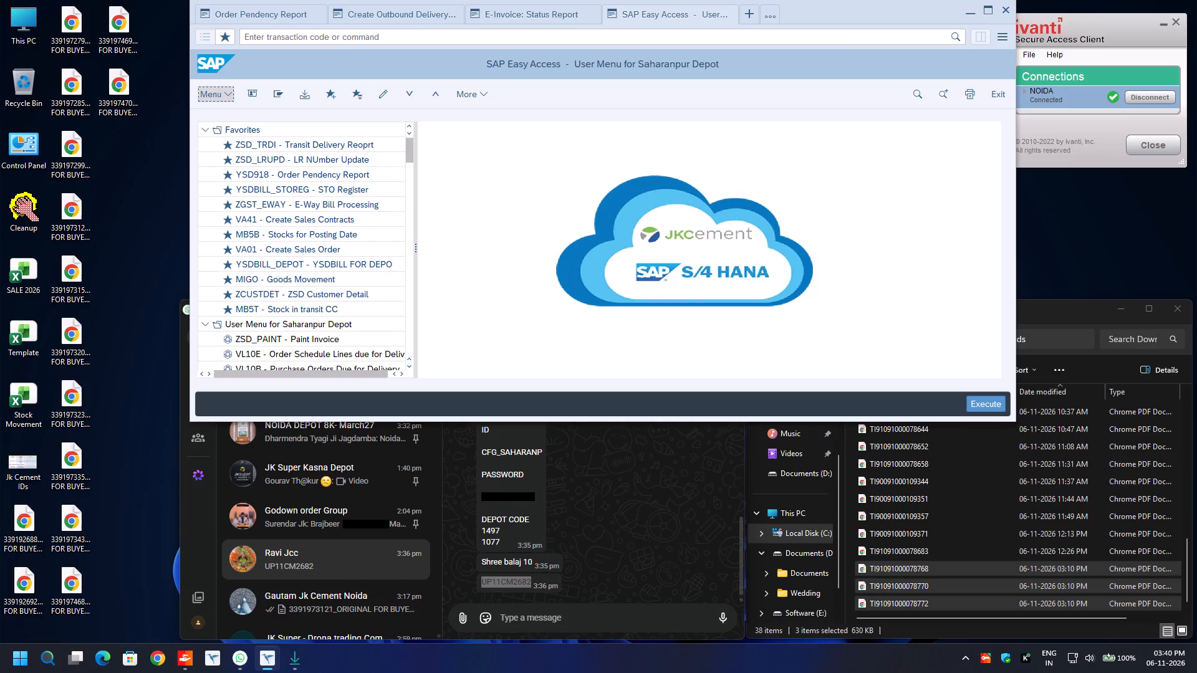
click(334, 39)
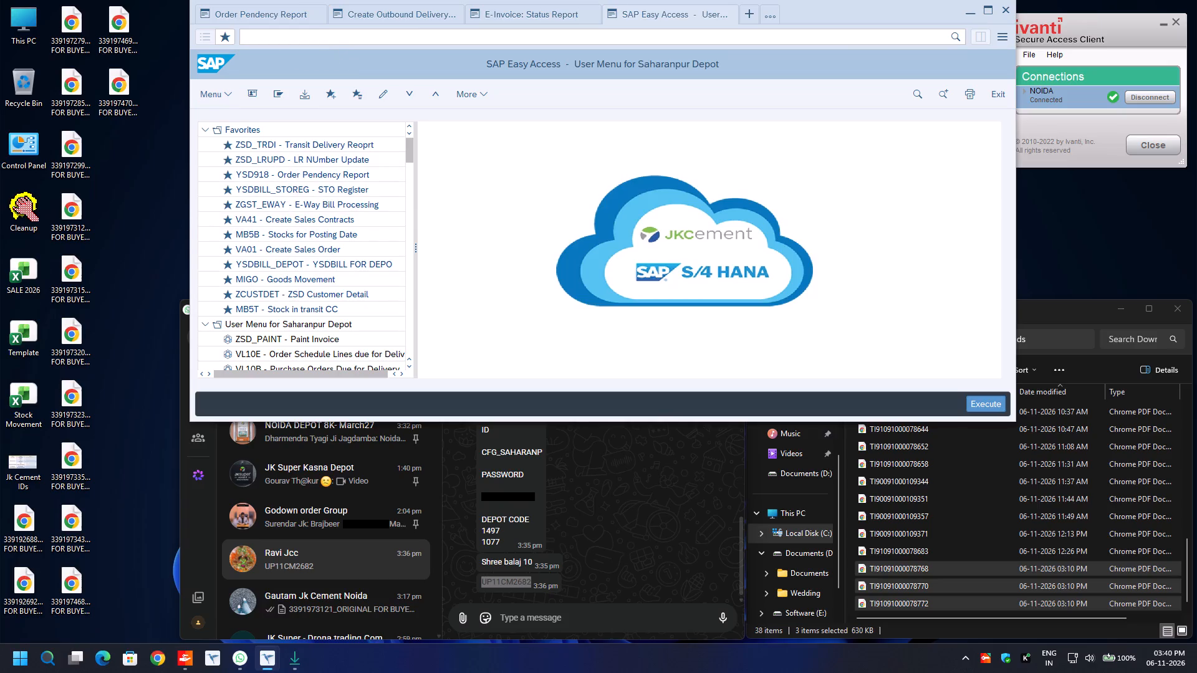
text(zsd105)
key(Return)
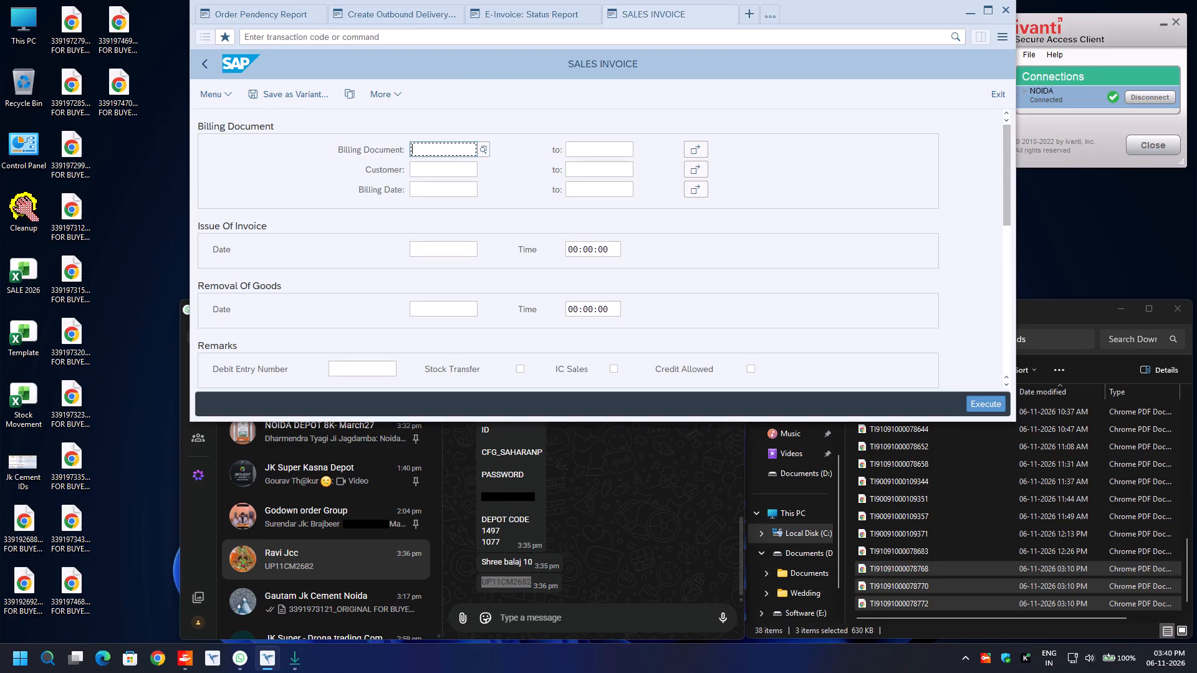
key(ctrl+v)
Select A4 Page Print as the output format, execute the sales invoice, and save the PDF to the Desktop folder.
scroll(334, 39, down, 9)
scroll(395, 291, down, 5)
click(486, 229)
scroll(486, 229, down, 5)
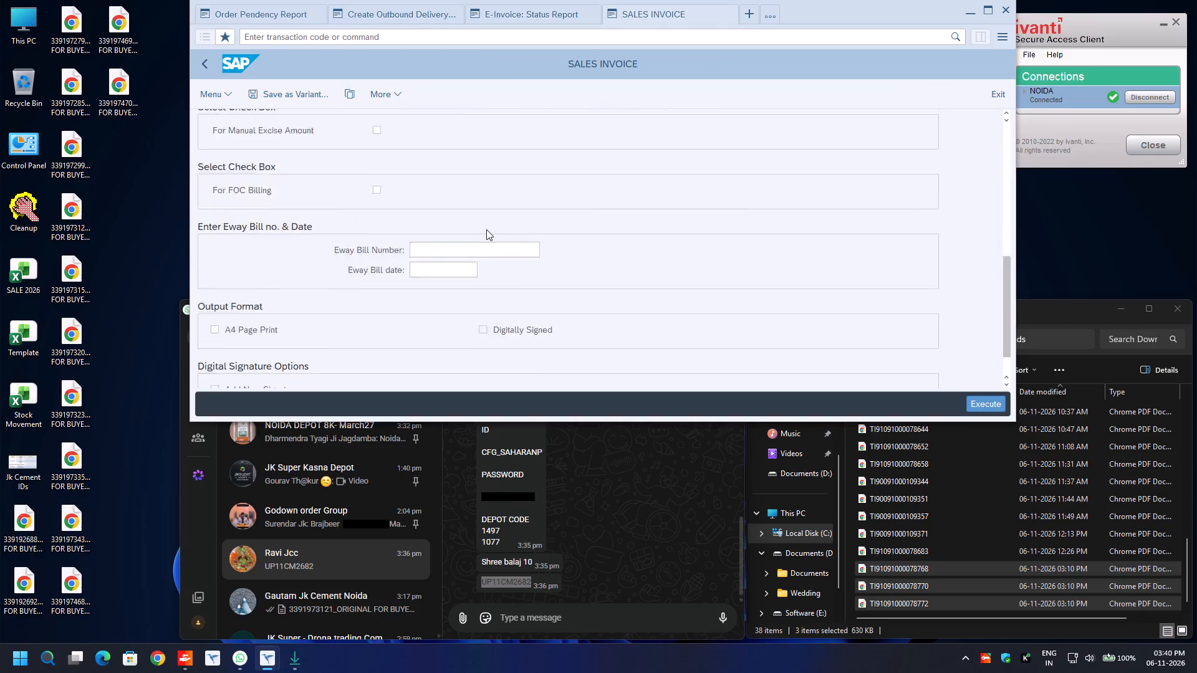
scroll(486, 229, down, 2)
click(214, 288)
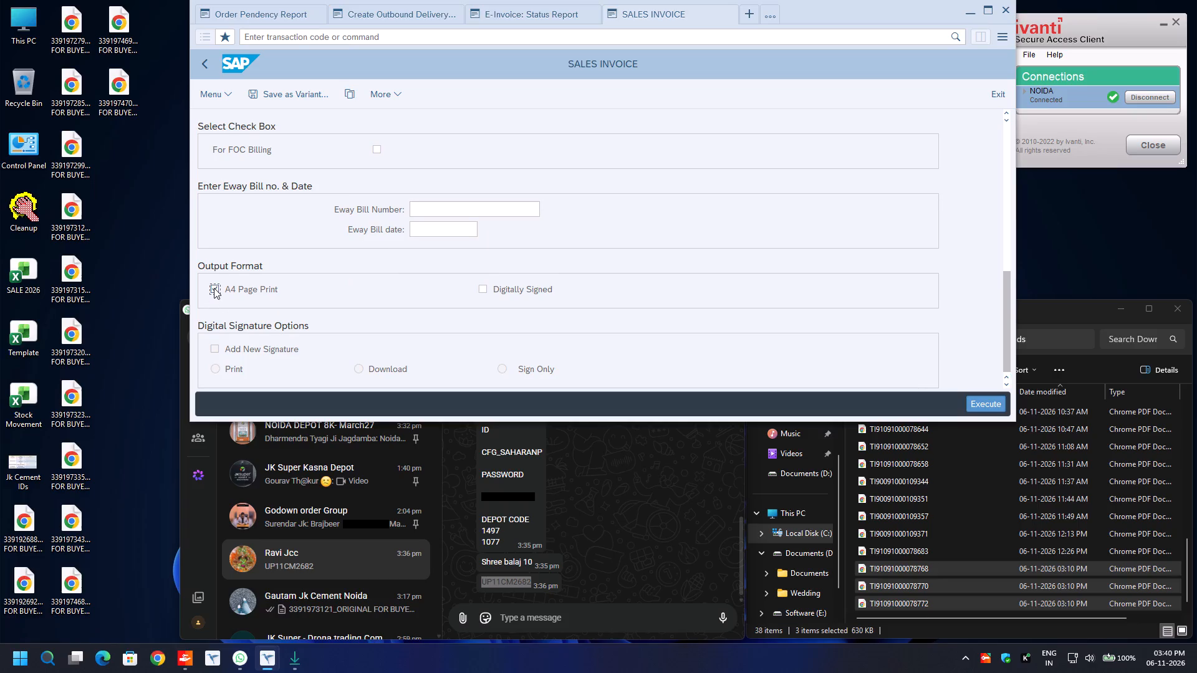
key(F8)
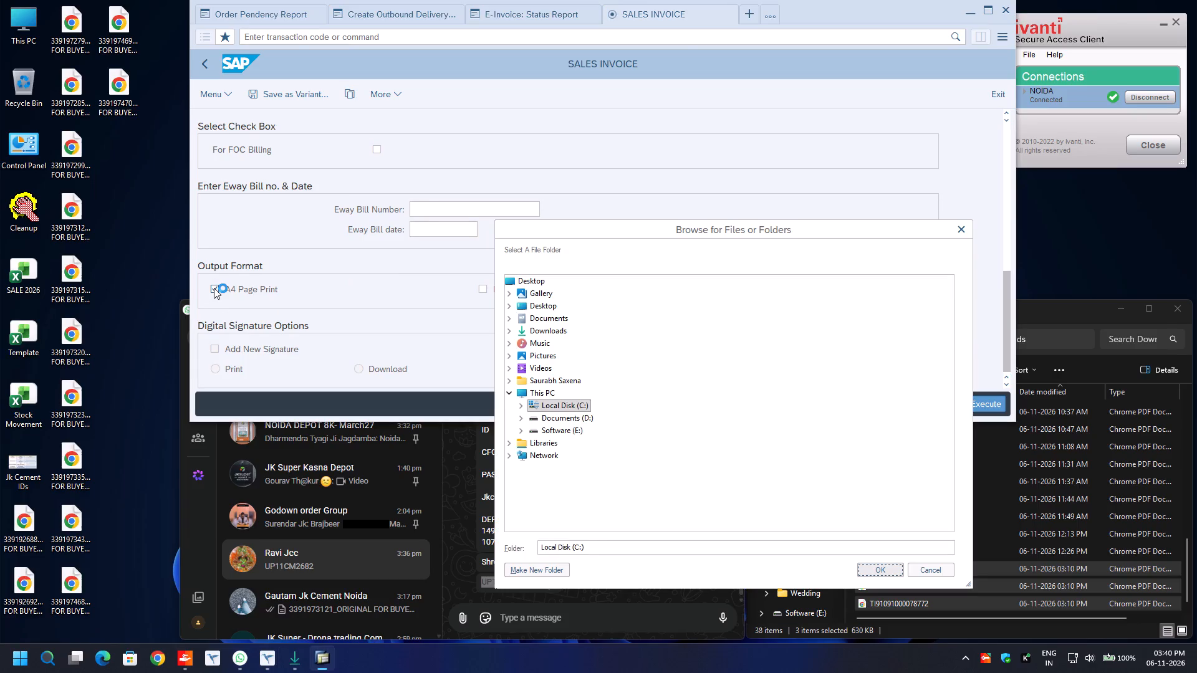
click(537, 306)
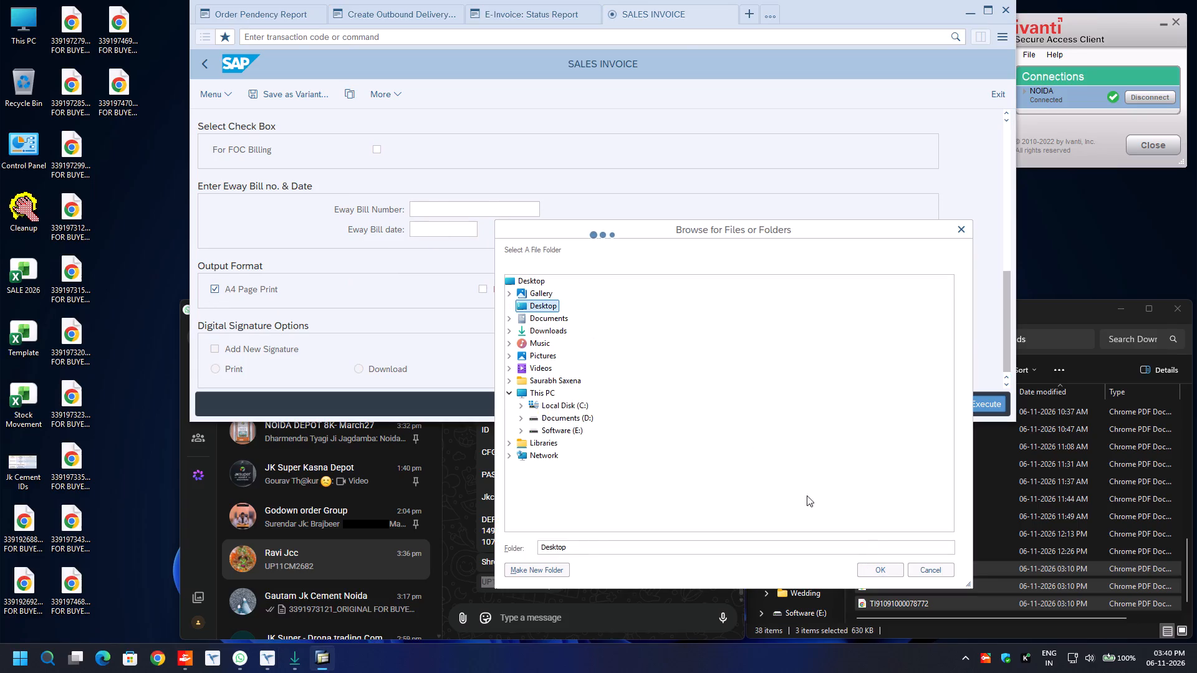
click(875, 568)
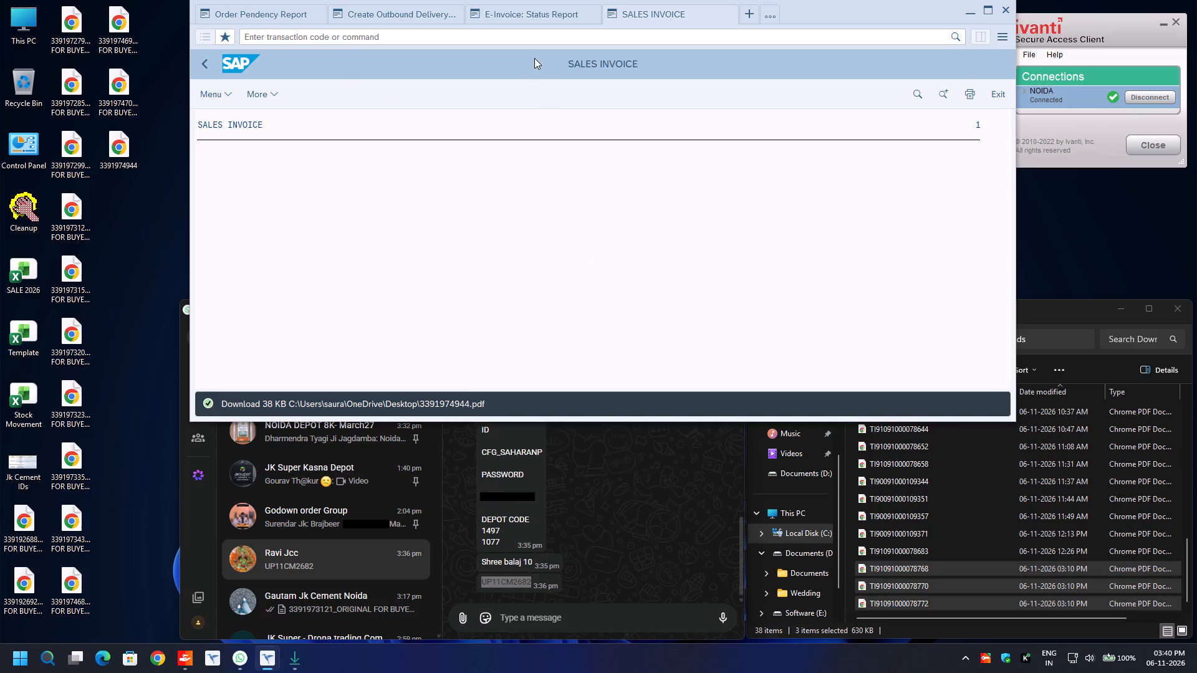
Return to the E-Invoice status report session showing the E-Way Bill PDF links.
click(529, 13)
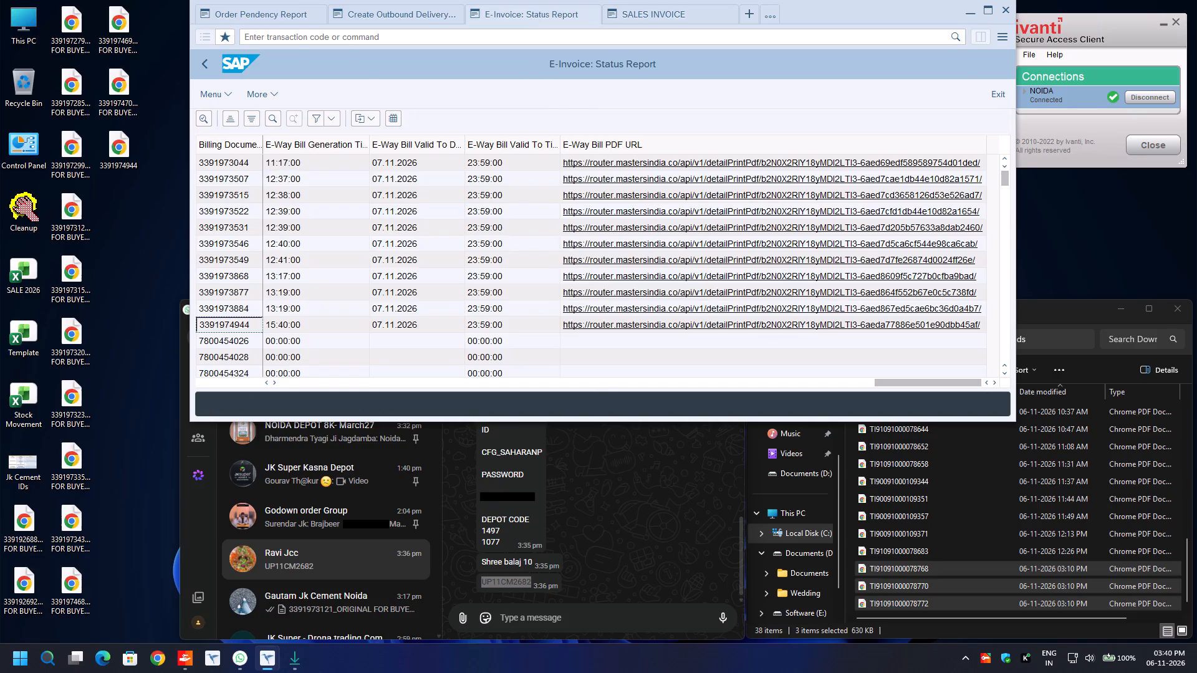
click(618, 327)
key(Left)
key(Return)
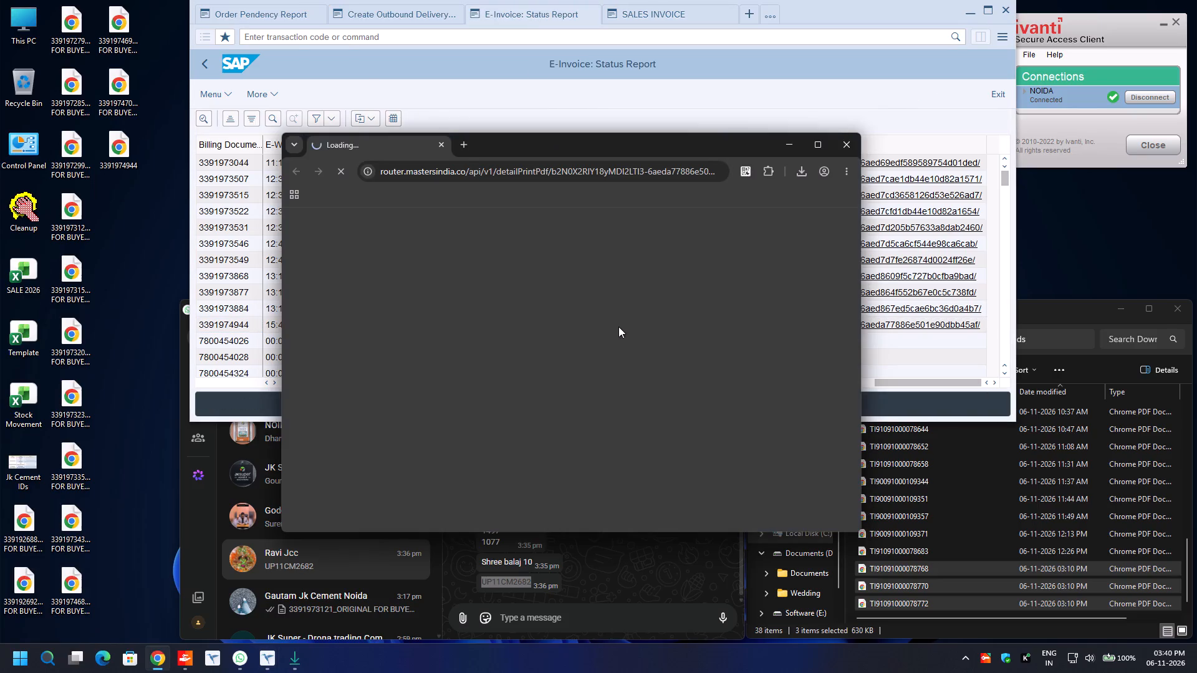